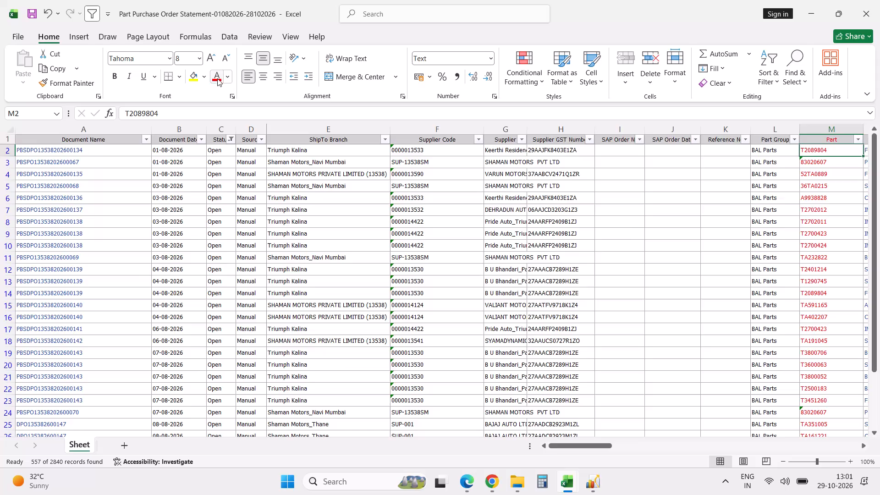
Filter the Status column to include all statuses, including Submitted and blanks, in the purchase order statement.
{"action": "left_click", "coordinate": [231, 141]}
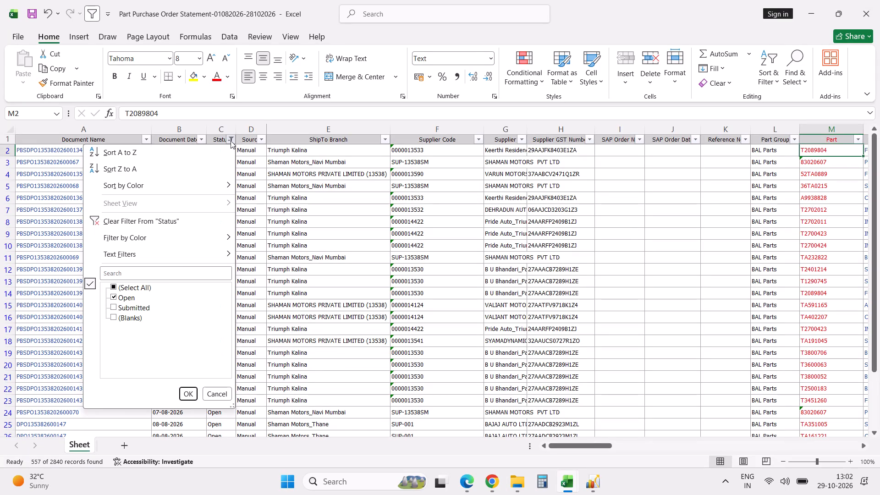
{"action": "left_click", "coordinate": [143, 287]}
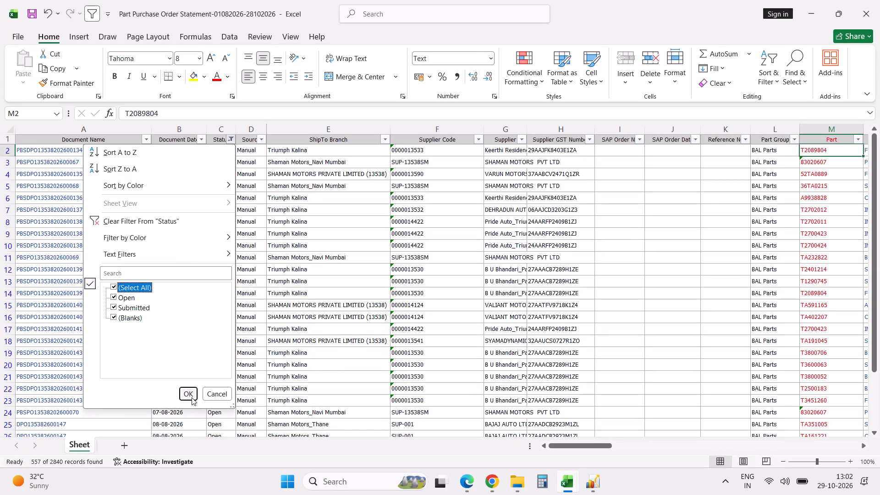
{"action": "left_click", "coordinate": [192, 397]}
Check the first registration number in the PNA_All_3_Videos_Correlated workbook and search the purchase order statement for its last digits, 1482.
{"action": "key", "text": "alt+Tab"}
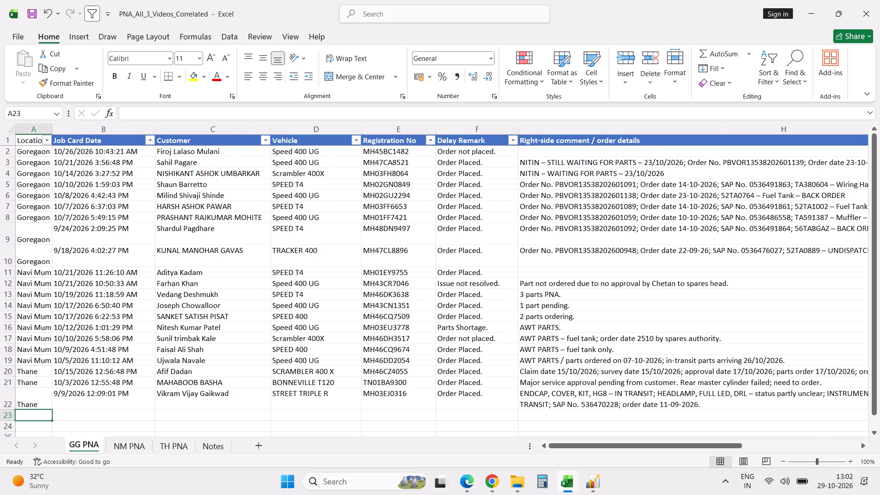
{"action": "key", "text": "alt+Tab"}
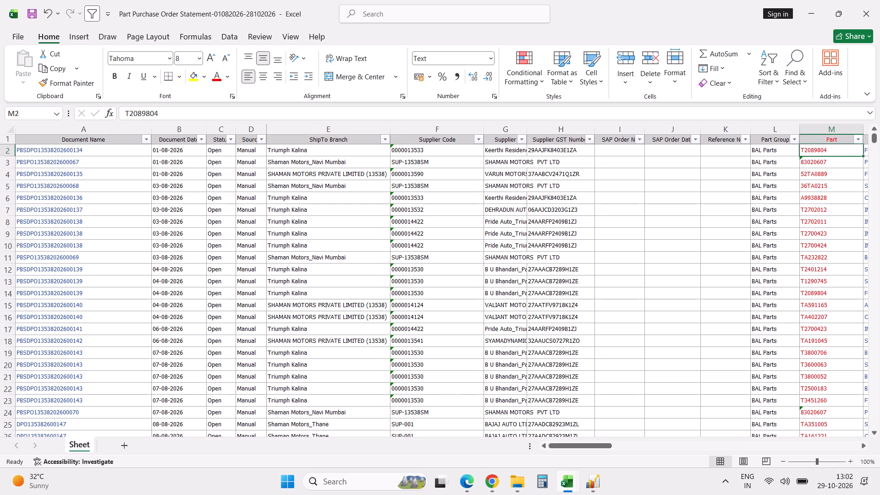
{"action": "key", "text": "ctrl+f"}
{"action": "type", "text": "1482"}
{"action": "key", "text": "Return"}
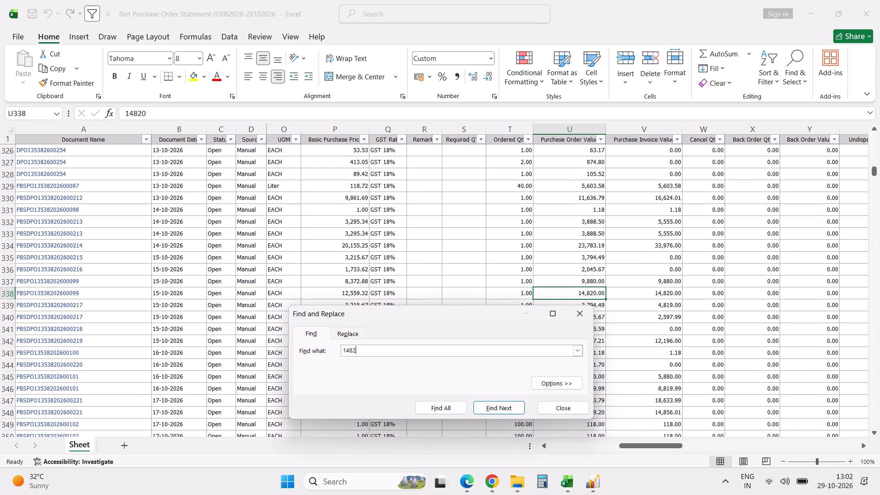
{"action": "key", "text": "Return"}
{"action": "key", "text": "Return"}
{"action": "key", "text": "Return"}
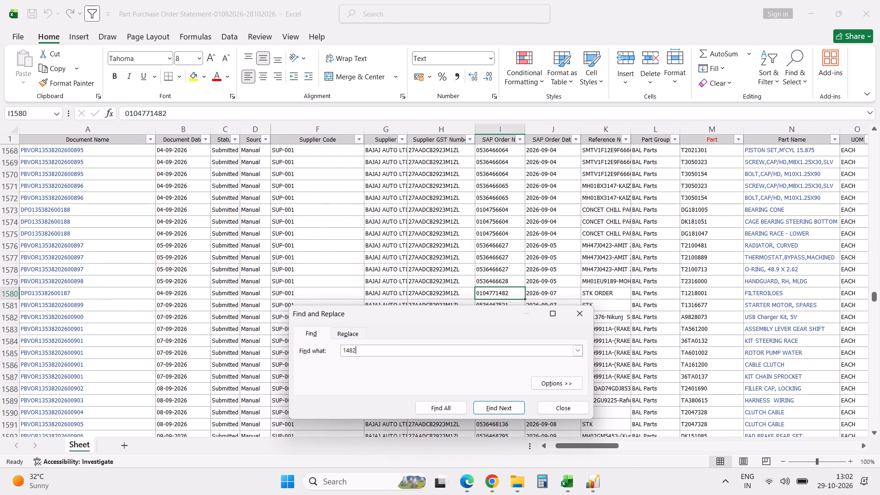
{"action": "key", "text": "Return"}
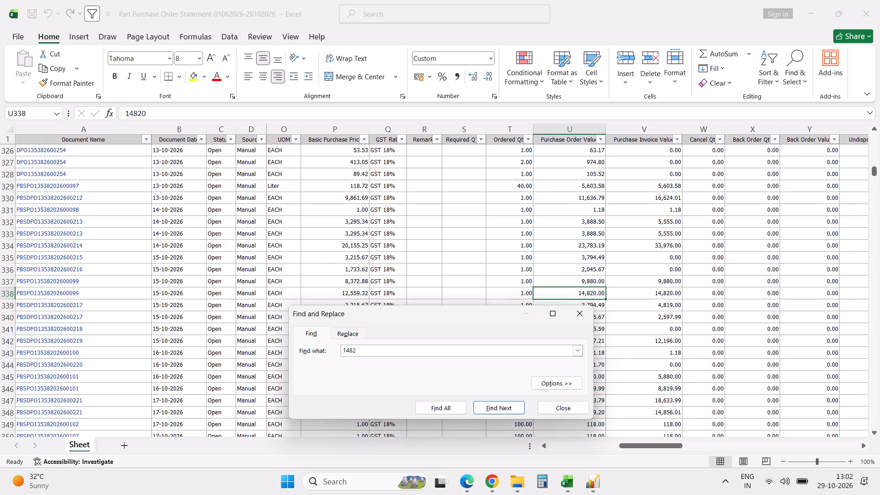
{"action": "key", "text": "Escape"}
Go back along row 338 to its document name and return to the first record in cell A2.
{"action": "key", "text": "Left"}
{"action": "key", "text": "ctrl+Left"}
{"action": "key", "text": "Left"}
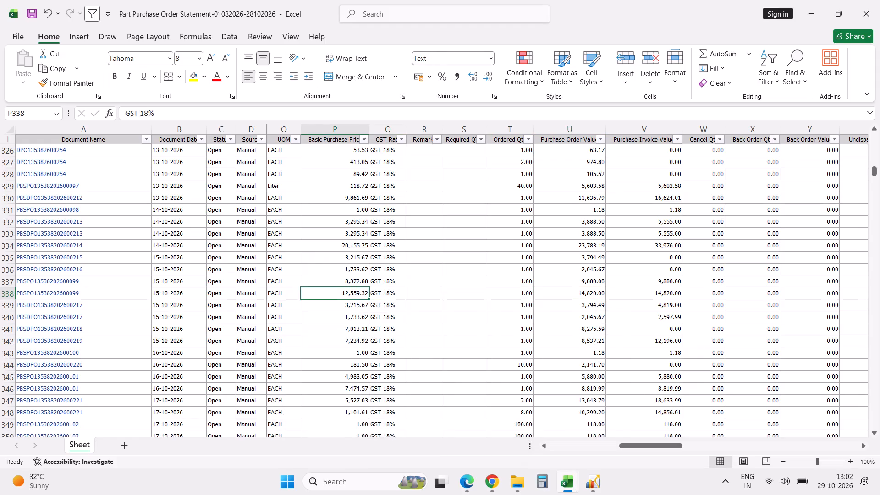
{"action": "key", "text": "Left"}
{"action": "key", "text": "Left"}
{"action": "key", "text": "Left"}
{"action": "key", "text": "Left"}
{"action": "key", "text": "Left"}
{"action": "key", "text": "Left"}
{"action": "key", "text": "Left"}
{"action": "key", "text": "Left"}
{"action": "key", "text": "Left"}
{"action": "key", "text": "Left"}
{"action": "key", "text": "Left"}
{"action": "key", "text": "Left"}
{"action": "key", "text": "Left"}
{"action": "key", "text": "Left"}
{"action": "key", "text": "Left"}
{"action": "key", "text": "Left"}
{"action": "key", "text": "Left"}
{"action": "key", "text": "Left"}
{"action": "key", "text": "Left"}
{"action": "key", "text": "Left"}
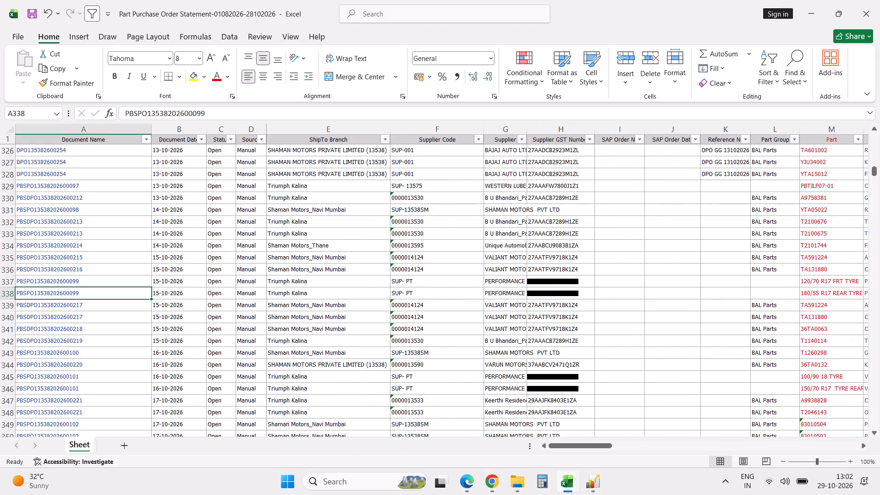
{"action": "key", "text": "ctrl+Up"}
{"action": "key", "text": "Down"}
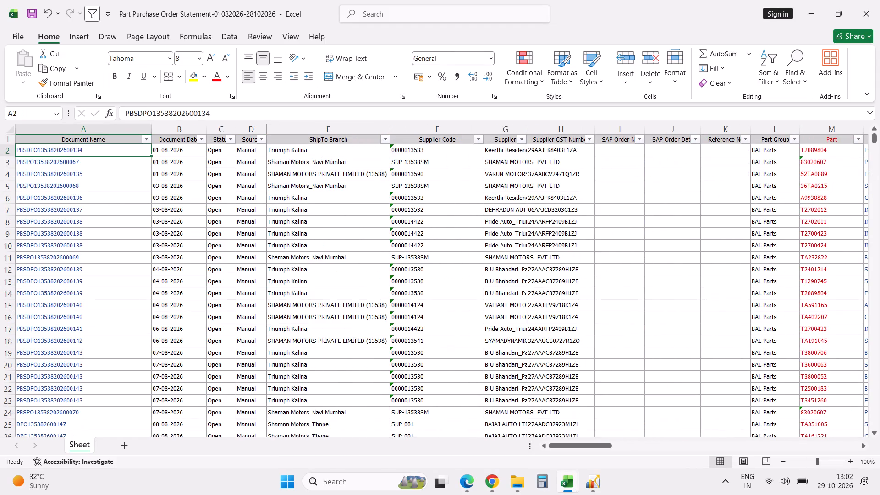
Copy the registration number in E3 of the GG PNA sheet and find its matching entries in the purchase order statement.
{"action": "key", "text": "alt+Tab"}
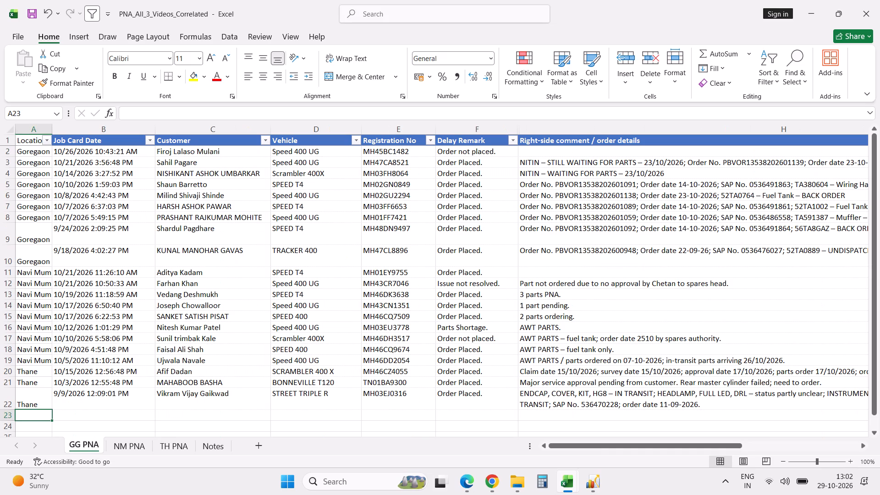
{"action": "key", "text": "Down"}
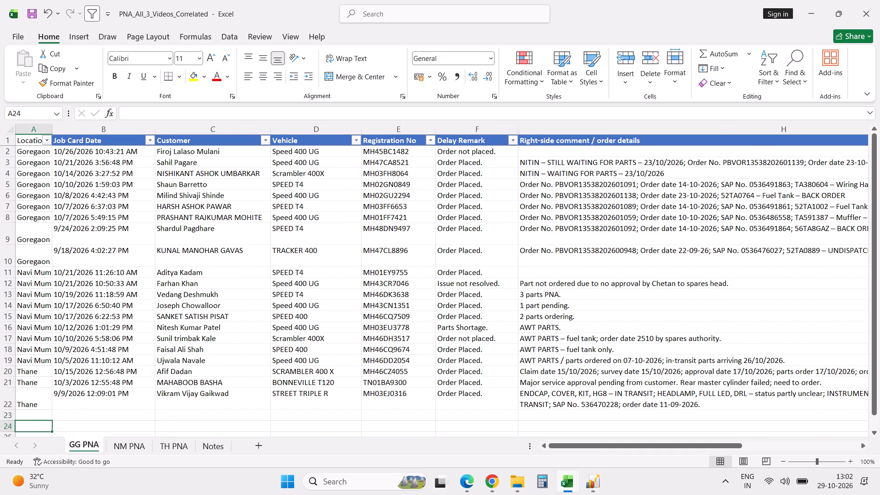
{"action": "left_click", "coordinate": [414, 165]}
{"action": "key", "text": "ctrl+c"}
{"action": "key", "text": "alt+Tab"}
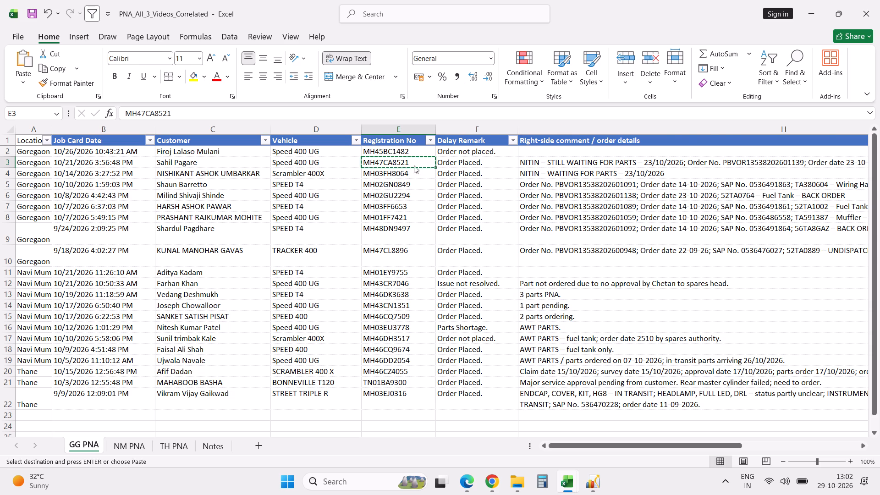
{"action": "key", "text": "ctrl+f"}
{"action": "key", "text": "ctrl+v"}
{"action": "key", "text": "Return"}
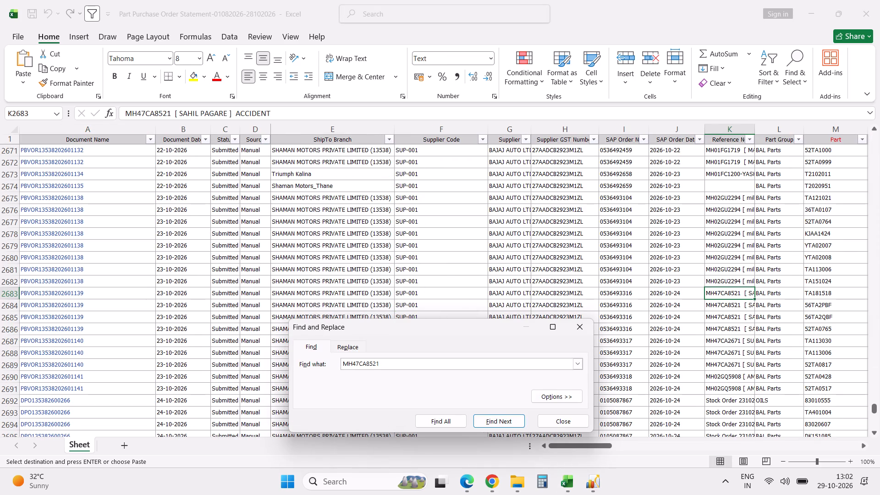
{"action": "key", "text": "Return"}
{"action": "key", "text": "Return"}
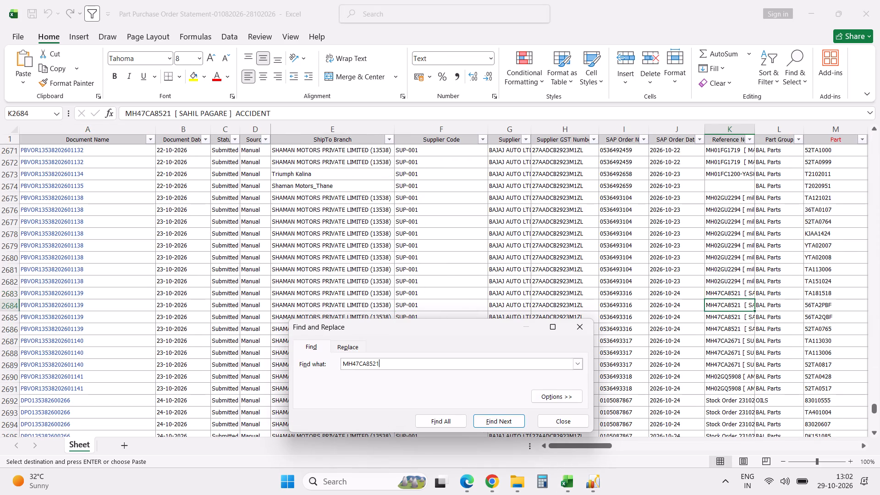
{"action": "key", "text": "Return"}
{"action": "key", "text": "Return"}
{"action": "key", "text": "Return"}
{"action": "key", "text": "Escape"}
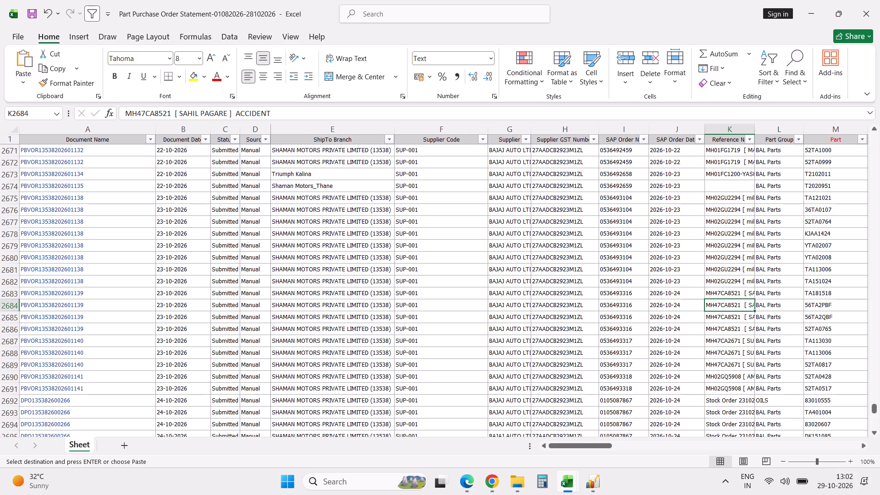
Open the filter of the Reference No column in the purchase order statement.
{"action": "left_click", "coordinate": [751, 142]}
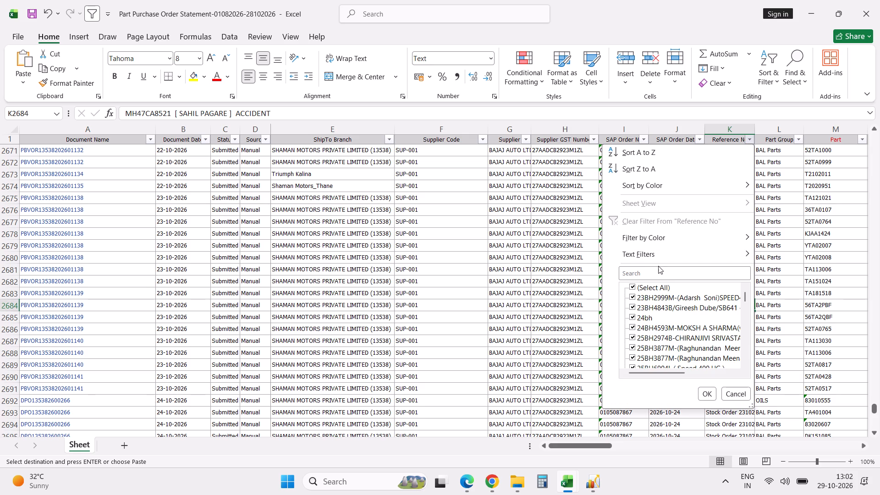
Filter the Reference No column of the purchase order statement by the copied registration number.
{"action": "left_click", "coordinate": [658, 272]}
{"action": "key", "text": "ctrl+v"}
{"action": "key", "text": "Return"}
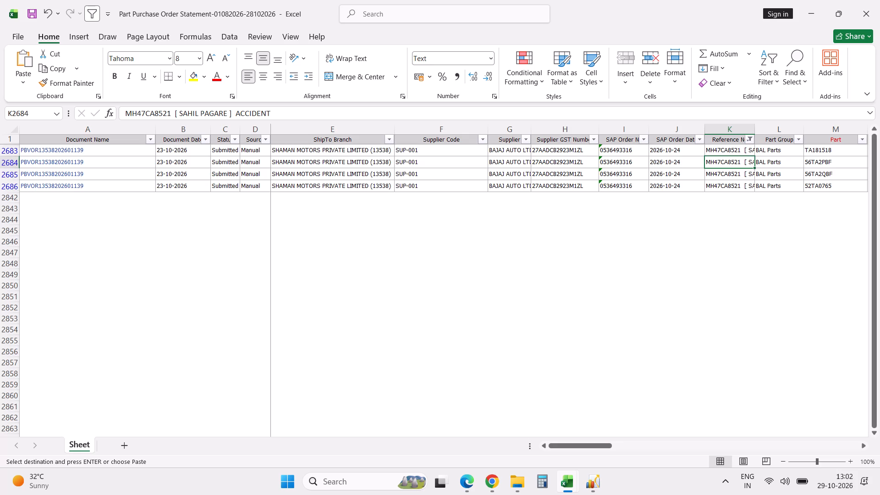
Examine the order details along row 2684, from the part information through to the Back Order Value column.
{"action": "key", "text": "Right"}
{"action": "key", "text": "Right"}
{"action": "key", "text": "Right"}
{"action": "key", "text": "Right"}
{"action": "key", "text": "Right"}
{"action": "key", "text": "Right"}
{"action": "key", "text": "Right"}
{"action": "key", "text": "Right"}
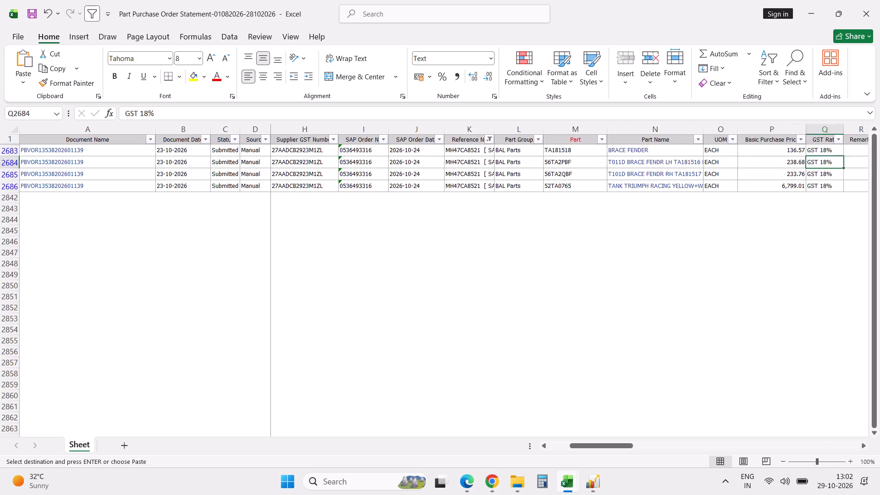
{"action": "key", "text": "Right"}
{"action": "key", "text": "Right"}
{"action": "key", "text": "Right"}
{"action": "key", "text": "Right"}
{"action": "key", "text": "Right"}
{"action": "key", "text": "Right"}
{"action": "key", "text": "Right"}
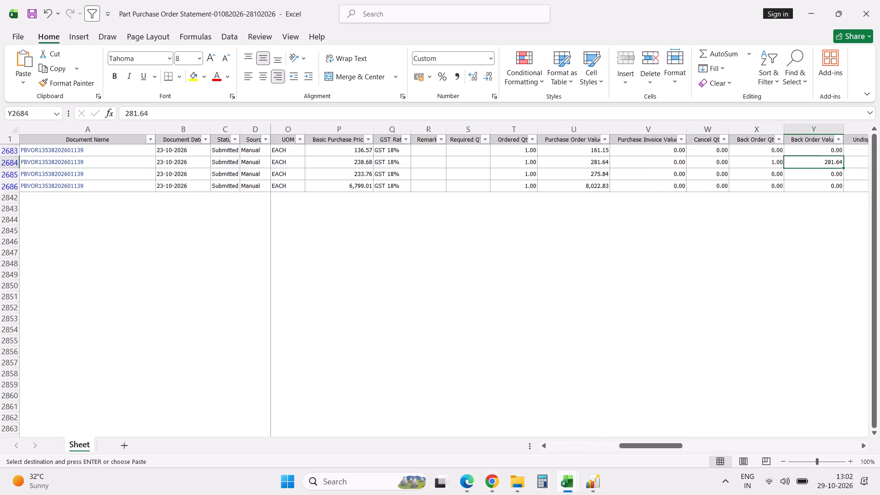
Go back along row 2684 to its part number in the Part column and check the part details.
{"action": "key", "text": "Left"}
{"action": "key", "text": "Left"}
{"action": "key", "text": "Left"}
{"action": "key", "text": "Left"}
{"action": "key", "text": "Left"}
{"action": "key", "text": "Left"}
{"action": "key", "text": "Left"}
{"action": "key", "text": "Left"}
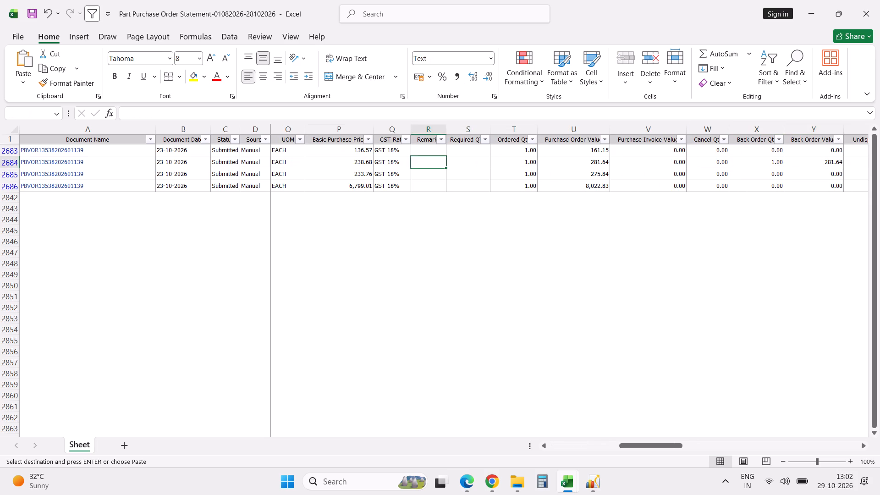
{"action": "key", "text": "Left"}
{"action": "key", "text": "Left"}
{"action": "key", "text": "Left"}
{"action": "key", "text": "Left"}
{"action": "key", "text": "Left"}
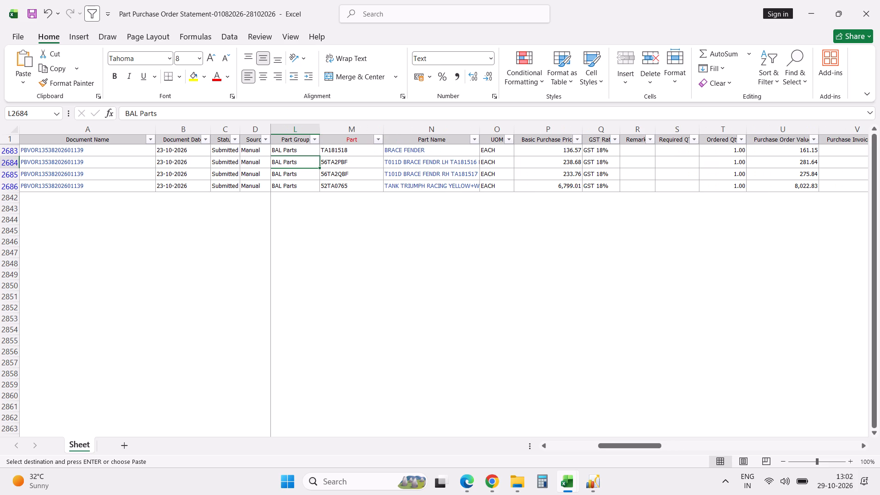
{"action": "key", "text": "Right"}
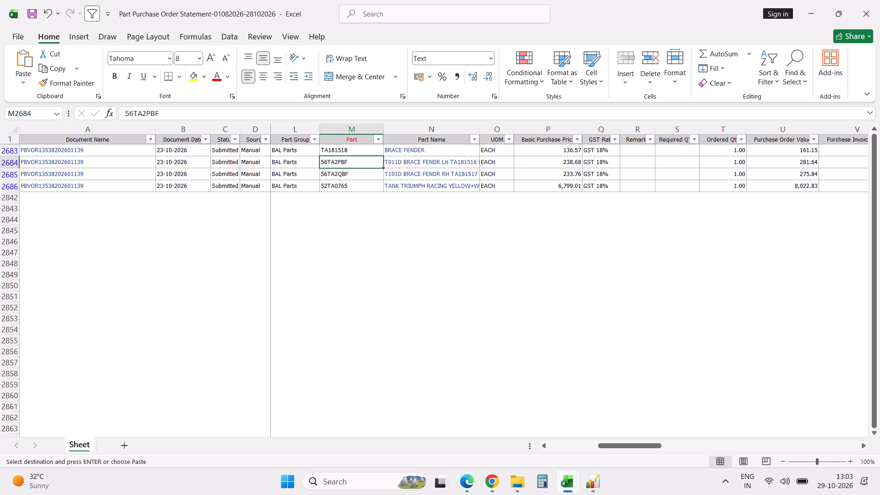
Switch to the Power BI job card report in Edge.
{"action": "left_click", "coordinate": [469, 484]}
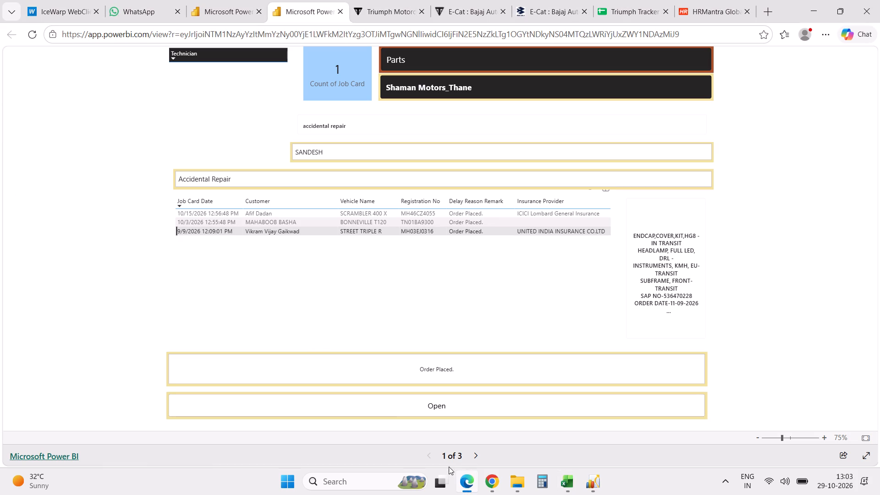
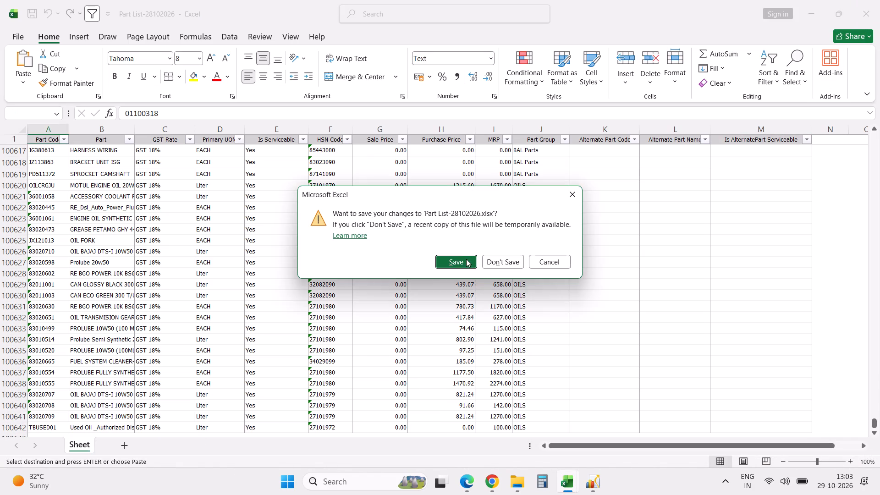
Save the changes to the Part List-28102026 workbook as it closes.
{"action": "left_click", "coordinate": [466, 259]}
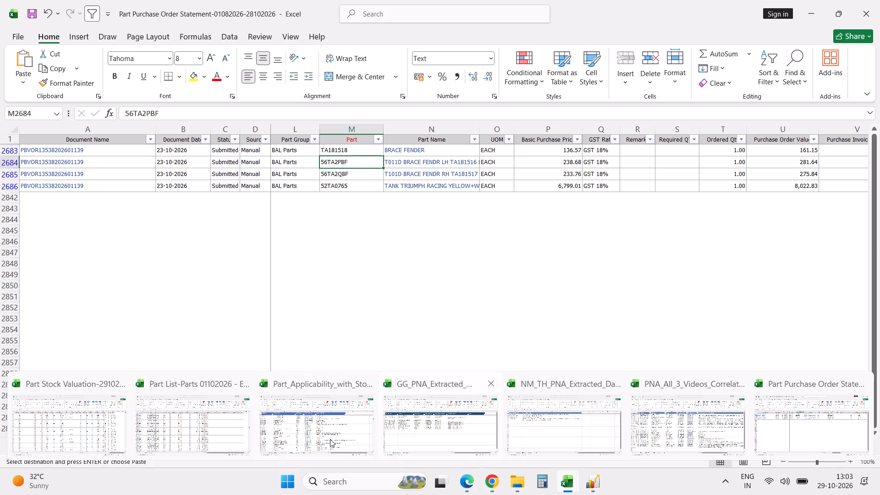
Close the Part List-Parts, Part_Applicability_with_Stock_Category, GG_PNA_Extracted_Data and NM_TH_PNA_Extracted_Data workbooks.
{"action": "left_click", "coordinate": [235, 424]}
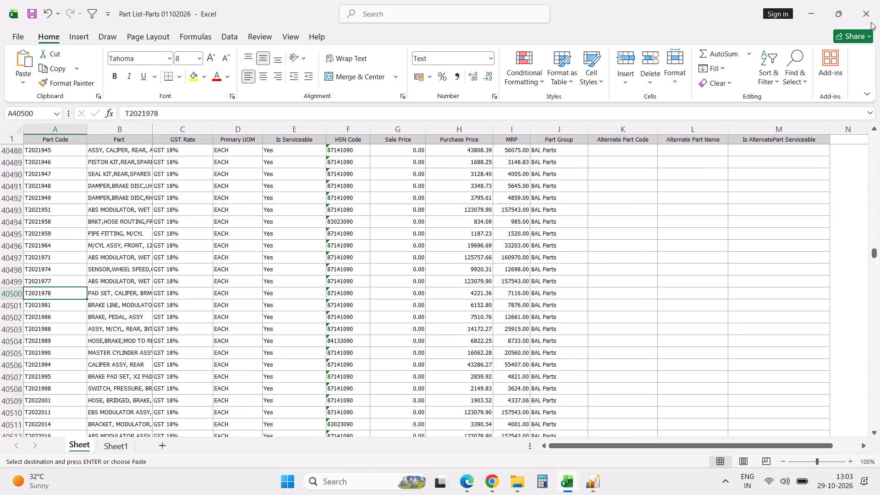
{"action": "left_click", "coordinate": [871, 20]}
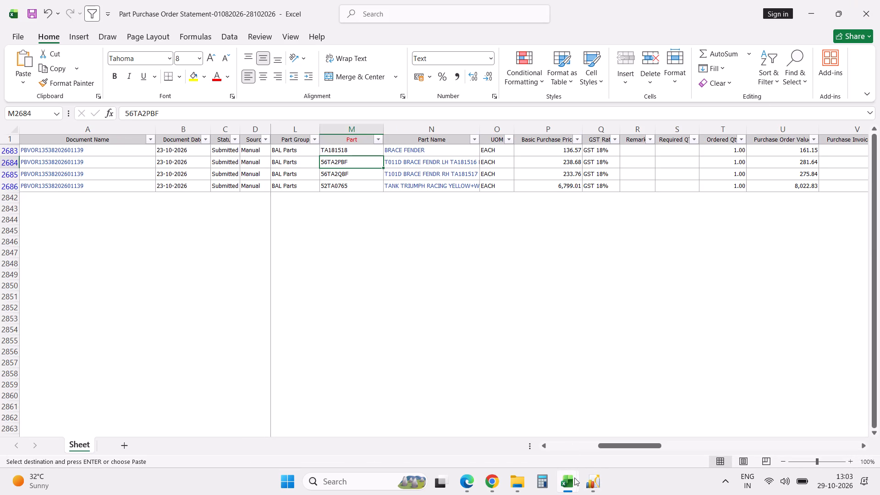
{"action": "left_click", "coordinate": [339, 432]}
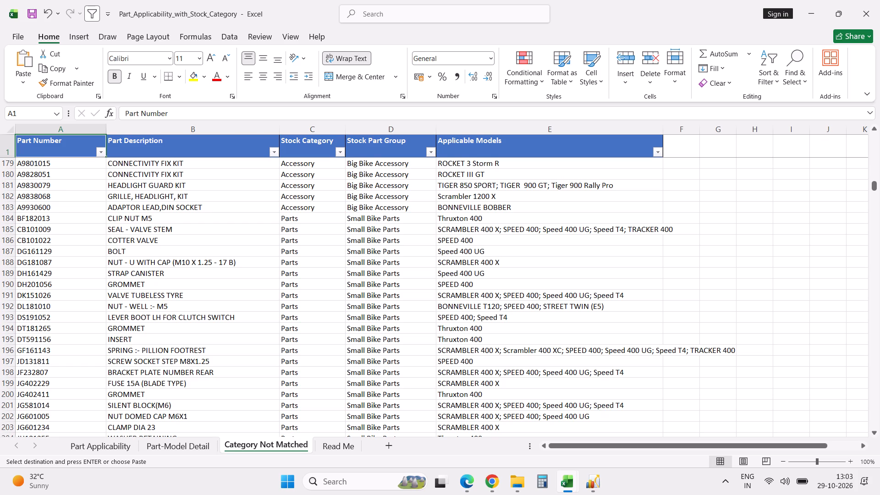
{"action": "left_click", "coordinate": [870, 16]}
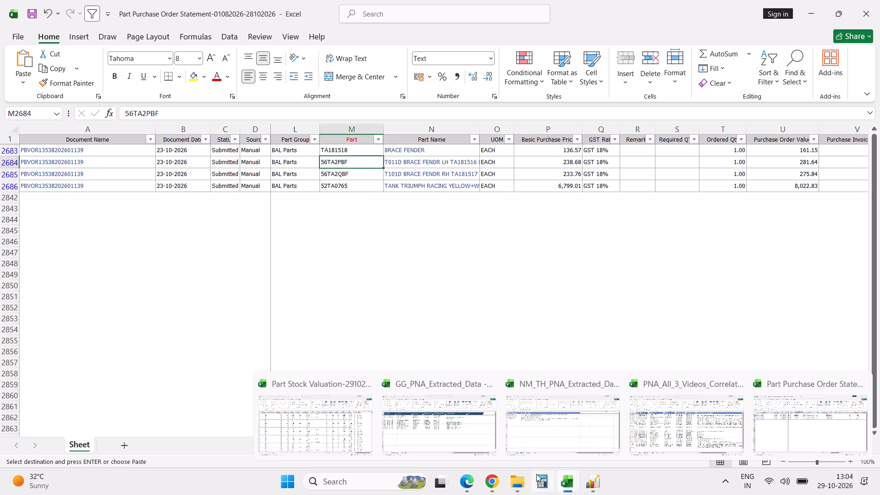
{"action": "left_click", "coordinate": [387, 410]}
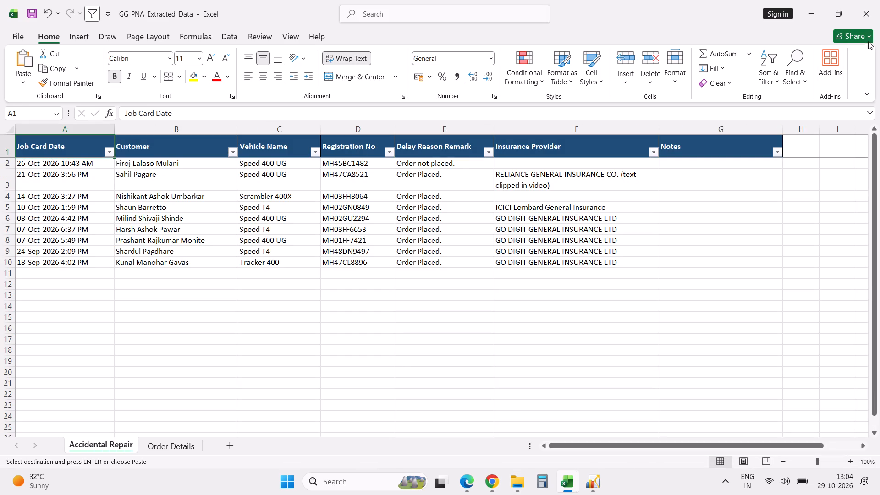
{"action": "left_click", "coordinate": [865, 19]}
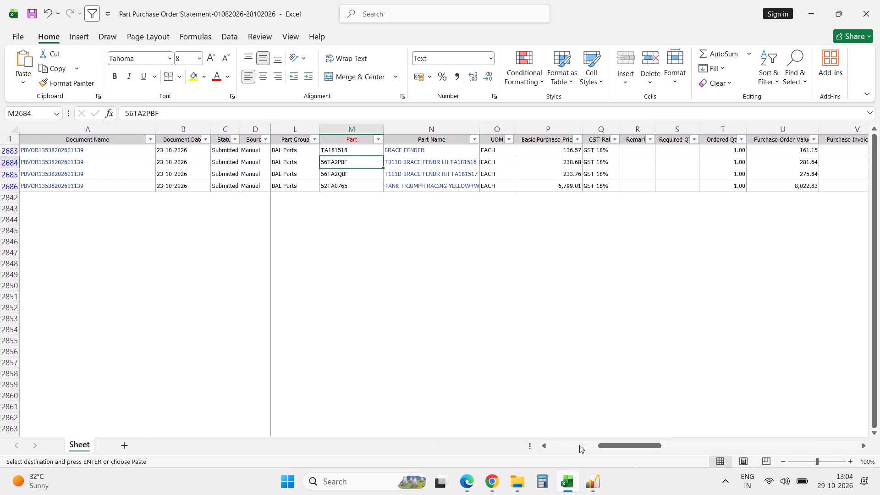
{"action": "left_click", "coordinate": [497, 435]}
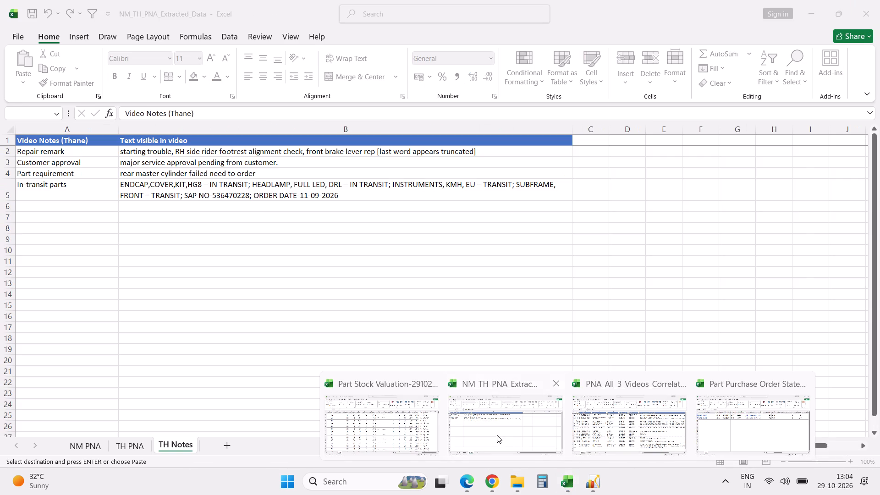
{"action": "left_click", "coordinate": [864, 2]}
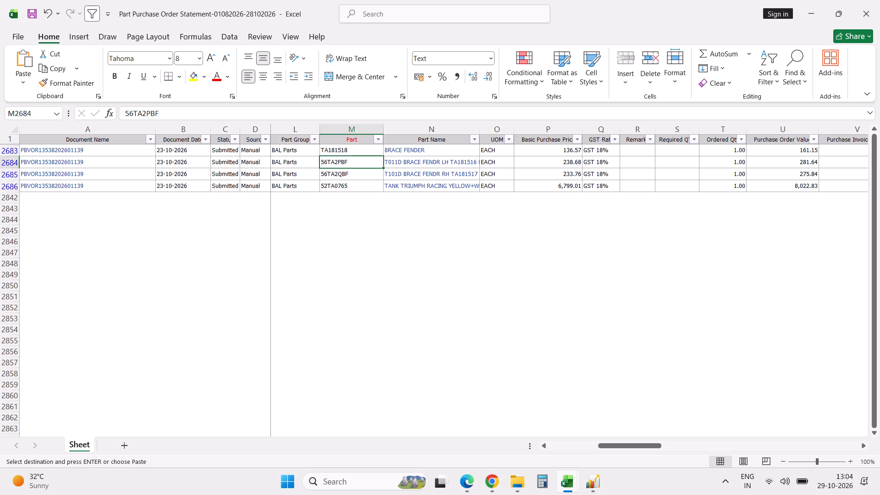
Examine row 2684 of the purchase order statement across to the Back Order Value column and back to the Source column.
{"action": "key", "text": "Right"}
{"action": "key", "text": "Right"}
{"action": "key", "text": "Right"}
{"action": "key", "text": "Right"}
{"action": "key", "text": "Right"}
{"action": "key", "text": "Right"}
{"action": "key", "text": "Right"}
{"action": "key", "text": "Right"}
{"action": "key", "text": "Right"}
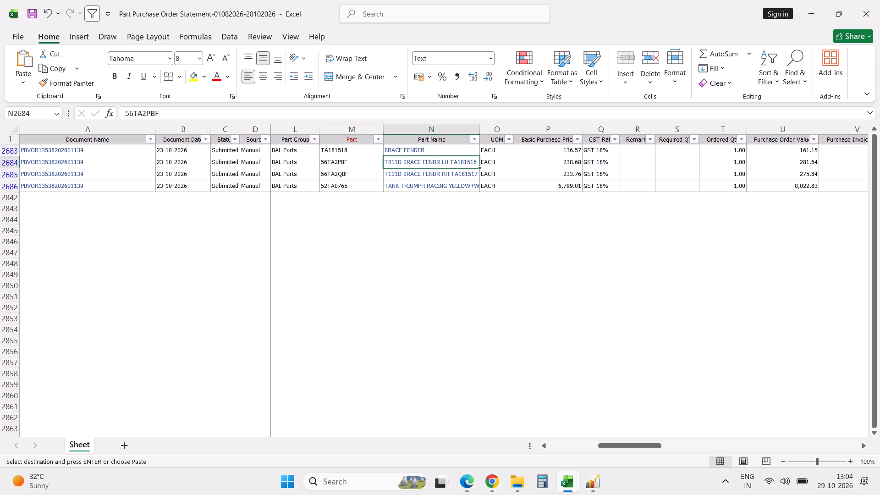
{"action": "key", "text": "Right"}
{"action": "key", "text": "Right"}
{"action": "key", "text": "Right"}
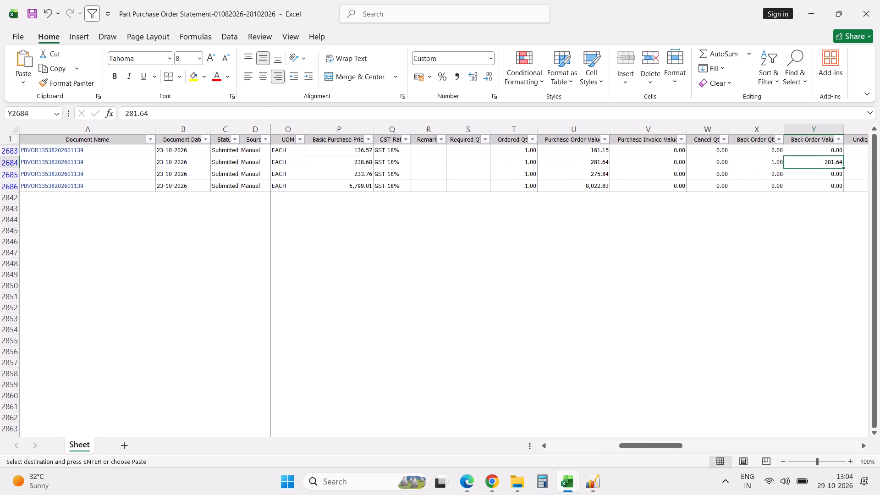
{"action": "key", "text": "Left"}
{"action": "key", "text": "Left"}
{"action": "key", "text": "Left"}
{"action": "key", "text": "Left"}
{"action": "key", "text": "Left"}
{"action": "key", "text": "Left"}
{"action": "key", "text": "Left"}
{"action": "key", "text": "Left"}
{"action": "key", "text": "Left"}
{"action": "key", "text": "Left"}
{"action": "key", "text": "Left"}
{"action": "key", "text": "Left"}
{"action": "key", "text": "Left"}
{"action": "key", "text": "Left"}
{"action": "key", "text": "Left"}
{"action": "key", "text": "Left"}
{"action": "key", "text": "Left"}
{"action": "key", "text": "Left"}
{"action": "key", "text": "Left"}
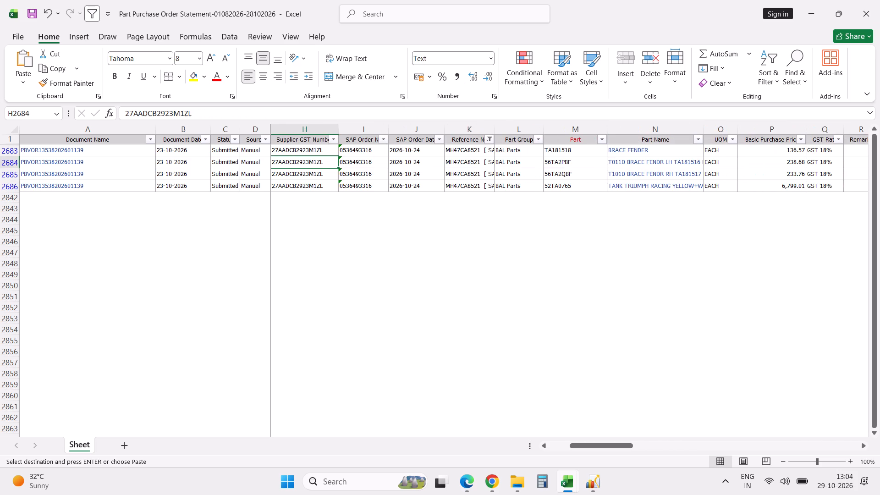
{"action": "key", "text": "Left"}
{"action": "key", "text": "Left"}
{"action": "key", "text": "Left"}
{"action": "key", "text": "Left"}
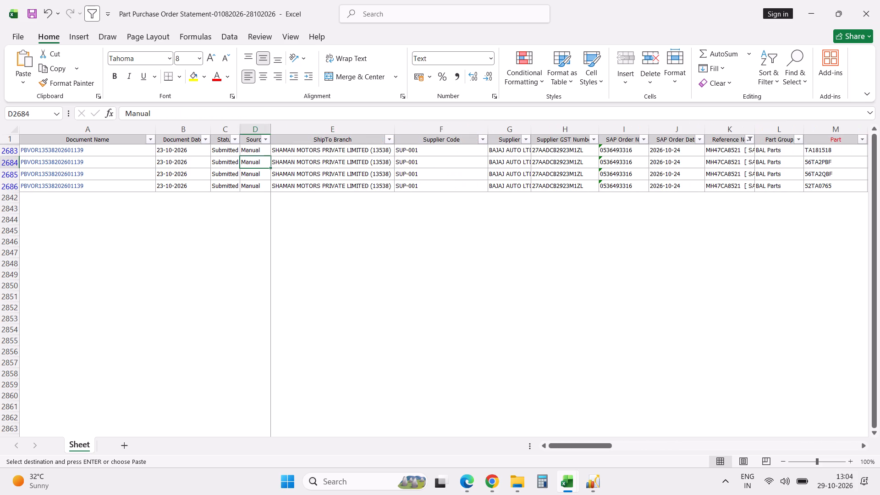
Copy the part number 56TA2PBF from M2684 of the purchase order statement and search the Part Stock Valuation workbook for it.
{"action": "key", "text": "Right"}
{"action": "key", "text": "Right"}
{"action": "key", "text": "Right"}
{"action": "key", "text": "Right"}
{"action": "key", "text": "Right"}
{"action": "key", "text": "Right"}
{"action": "key", "text": "Right"}
{"action": "key", "text": "Right"}
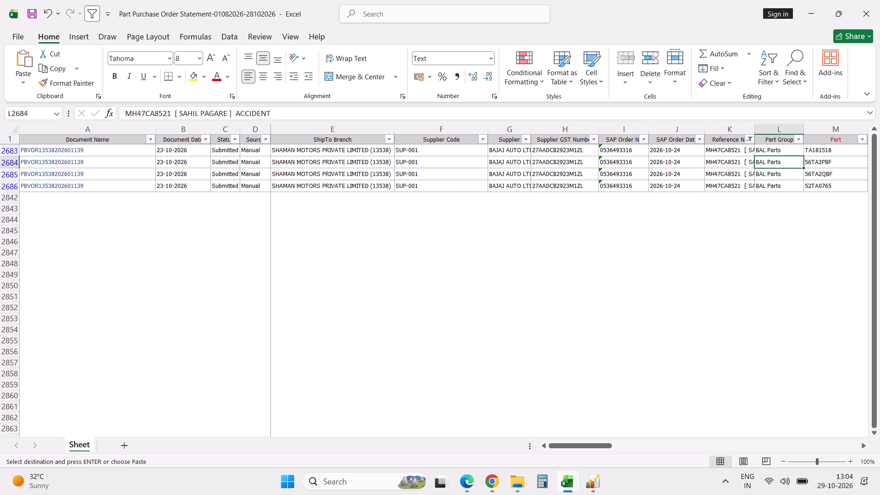
{"action": "key", "text": "Right"}
{"action": "key", "text": "ctrl+c"}
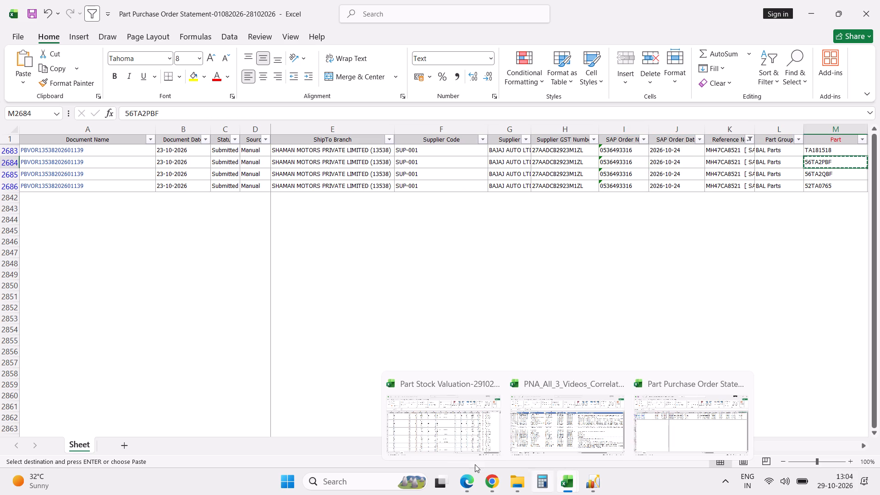
{"action": "left_click", "coordinate": [450, 456]}
{"action": "left_click", "coordinate": [406, 308]}
{"action": "key", "text": "ctrl+f"}
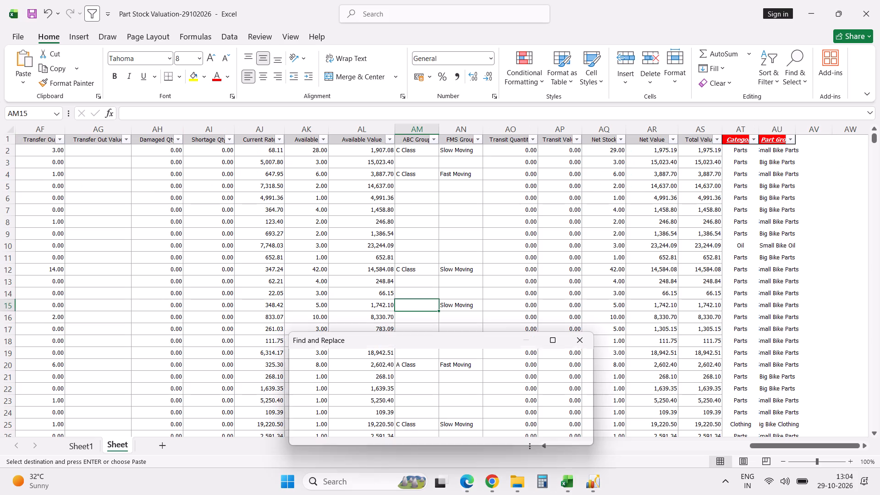
{"action": "key", "text": "ctrl+v"}
{"action": "key", "text": "Return"}
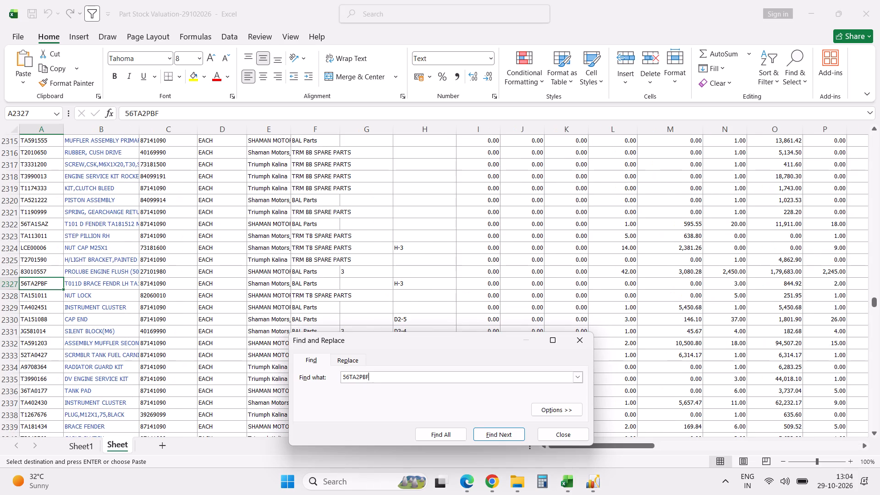
{"action": "key", "text": "Return"}
{"action": "key", "text": "Return"}
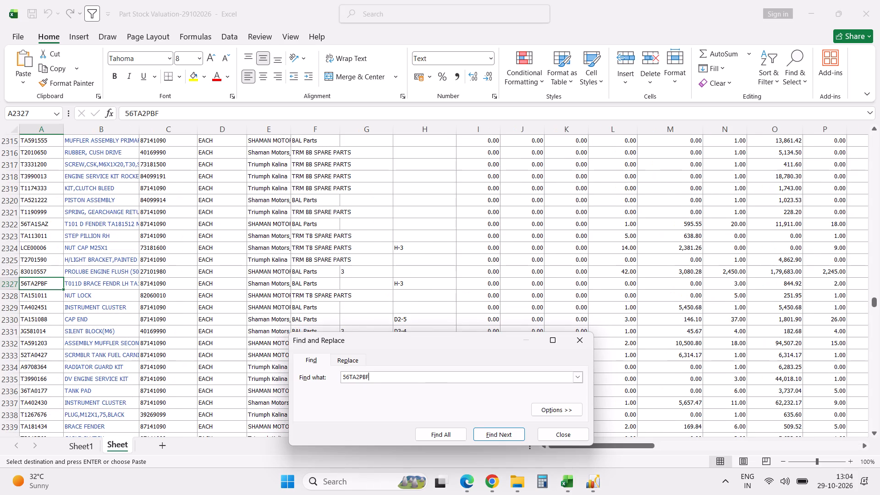
{"action": "key", "text": "Escape"}
Create a PivotTable on a new sheet from the stock valuation range $A$1:$AU$4057.
{"action": "key", "text": "ctrl+Up"}
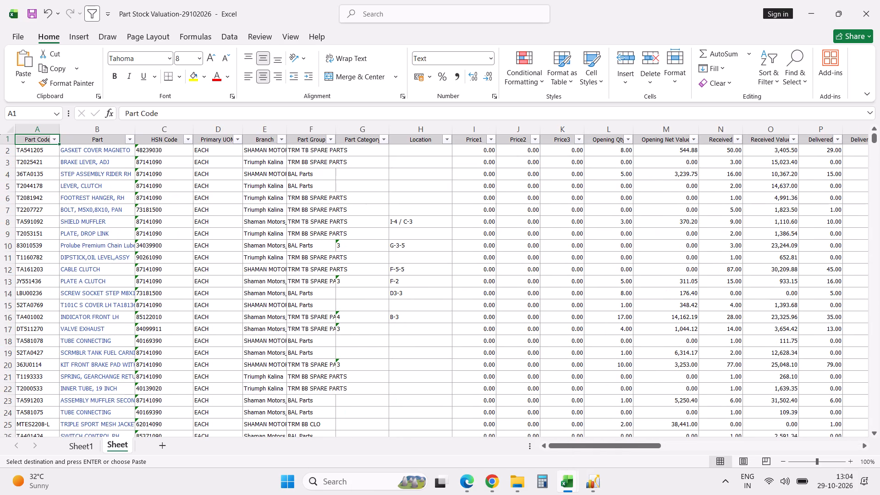
{"action": "key", "text": "alt+d"}
{"action": "type", "text": "pn"}
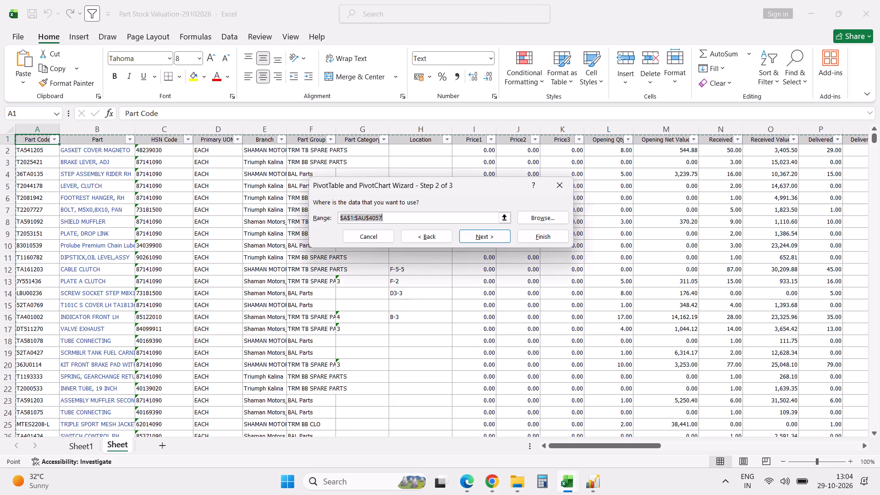
{"action": "left_click", "coordinate": [557, 235]}
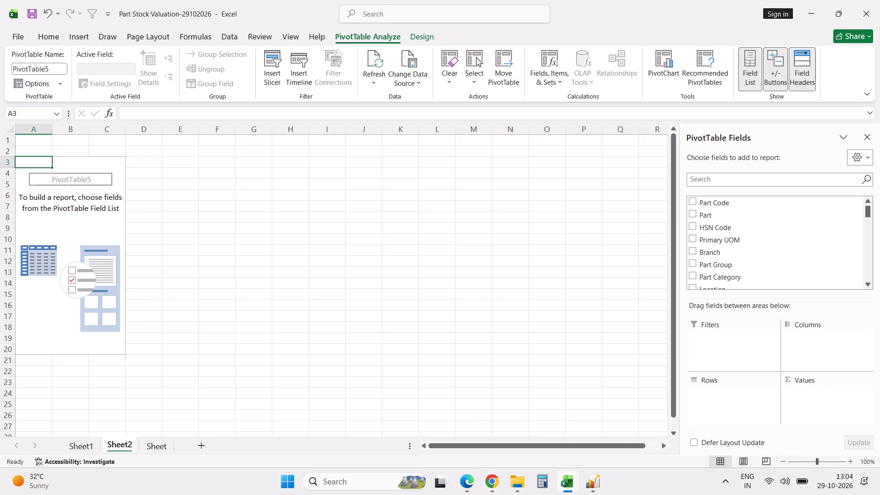
Put Part Code and Part in the PivotTable's rows and Branch in its columns.
{"action": "left_click", "coordinate": [693, 203]}
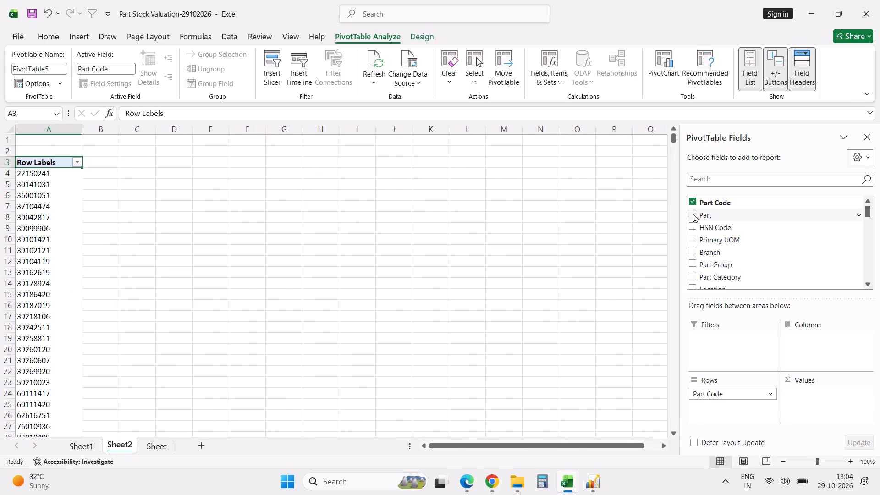
{"action": "left_click", "coordinate": [693, 214]}
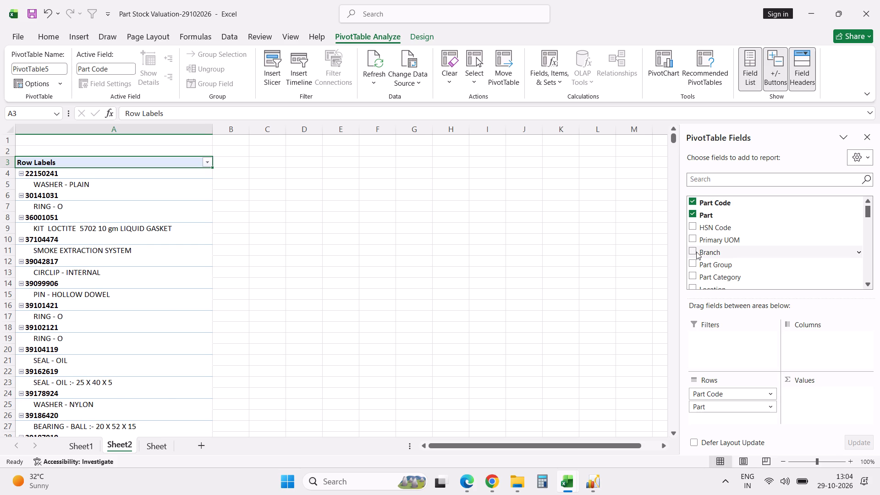
{"action": "left_click", "coordinate": [695, 252]}
{"action": "left_click", "coordinate": [695, 252]}
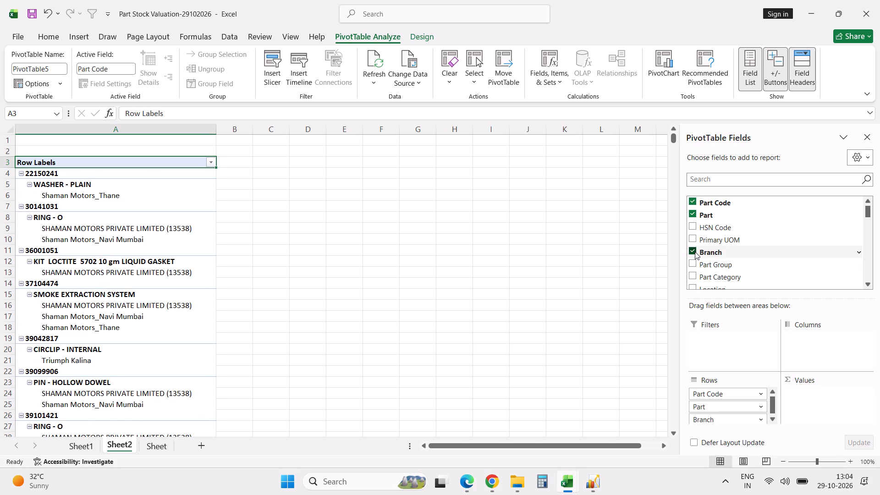
{"action": "left_click_drag", "start_coordinate": [700, 252], "coordinate": [790, 313]}
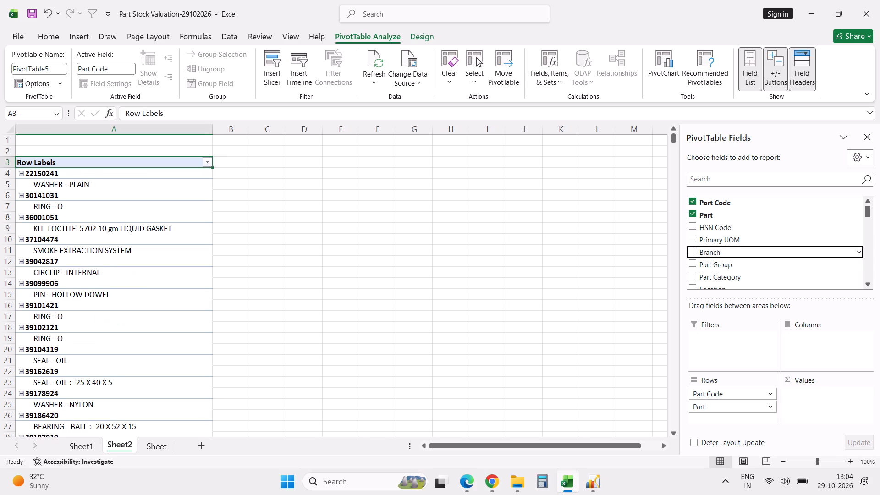
{"action": "left_click_drag", "start_coordinate": [790, 313], "coordinate": [822, 347]}
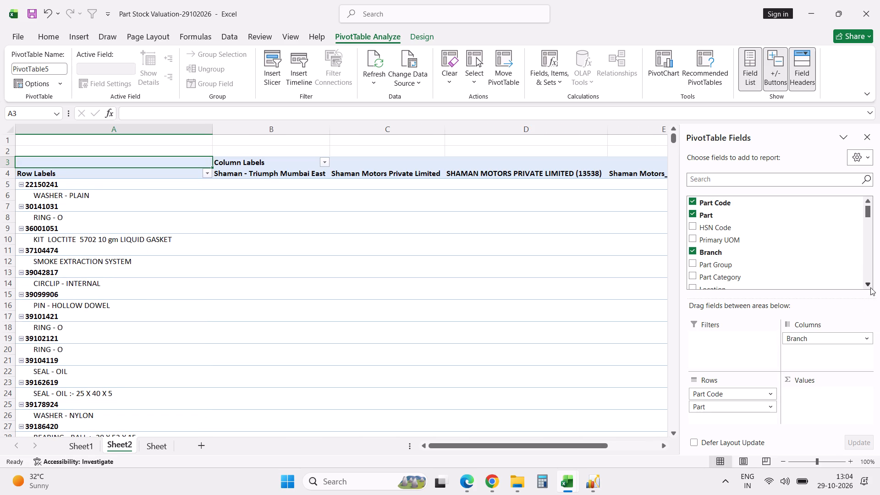
Add the Available field to the PivotTable's values as a sum.
{"action": "left_click", "coordinate": [869, 286]}
{"action": "triple_click", "coordinate": [869, 286]}
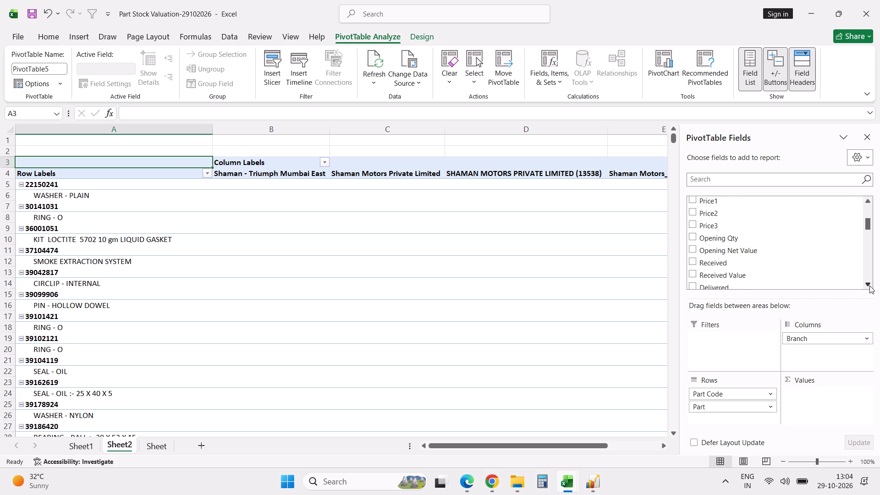
{"action": "triple_click", "coordinate": [869, 286]}
{"action": "triple_click", "coordinate": [869, 286]}
{"action": "triple_click", "coordinate": [869, 286]}
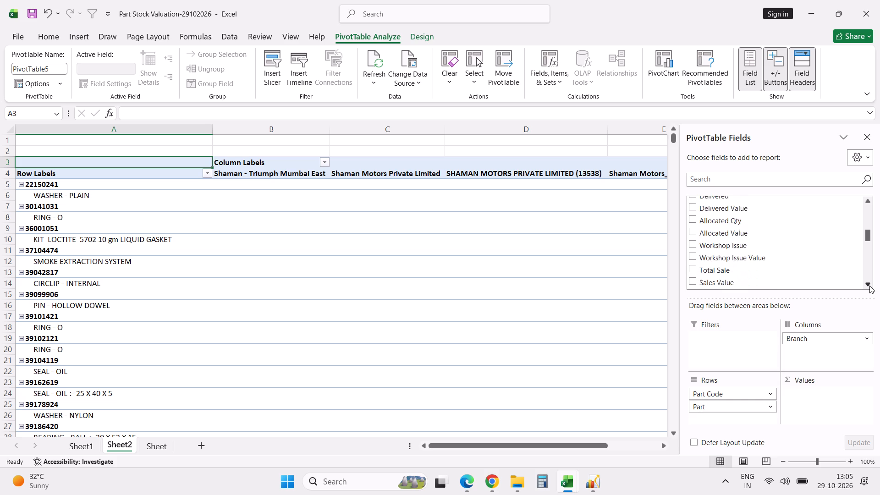
{"action": "triple_click", "coordinate": [869, 286]}
{"action": "triple_click", "coordinate": [869, 286]}
{"action": "triple_click", "coordinate": [869, 286]}
{"action": "triple_click", "coordinate": [869, 286]}
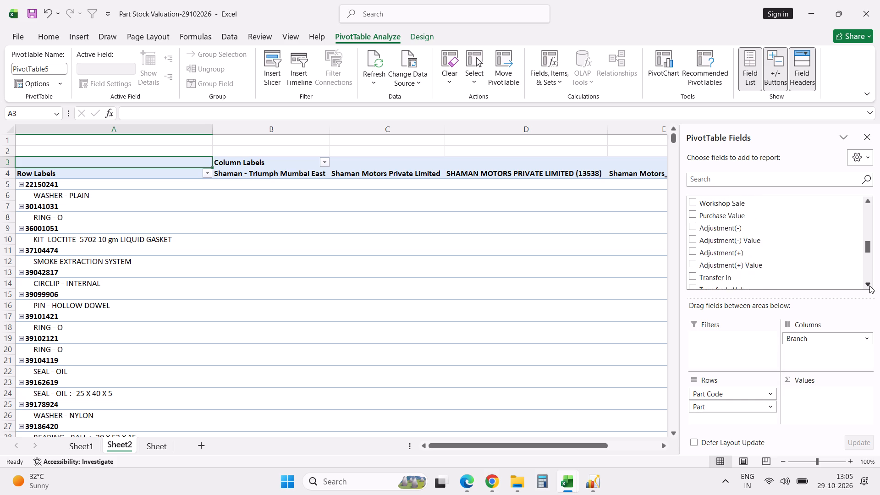
{"action": "double_click", "coordinate": [869, 286]}
{"action": "triple_click", "coordinate": [869, 286]}
{"action": "triple_click", "coordinate": [869, 286]}
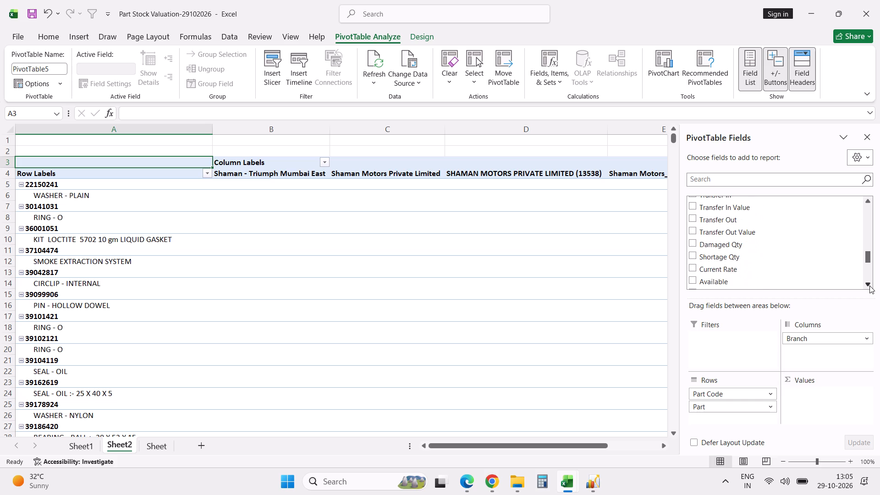
{"action": "left_click", "coordinate": [869, 286]}
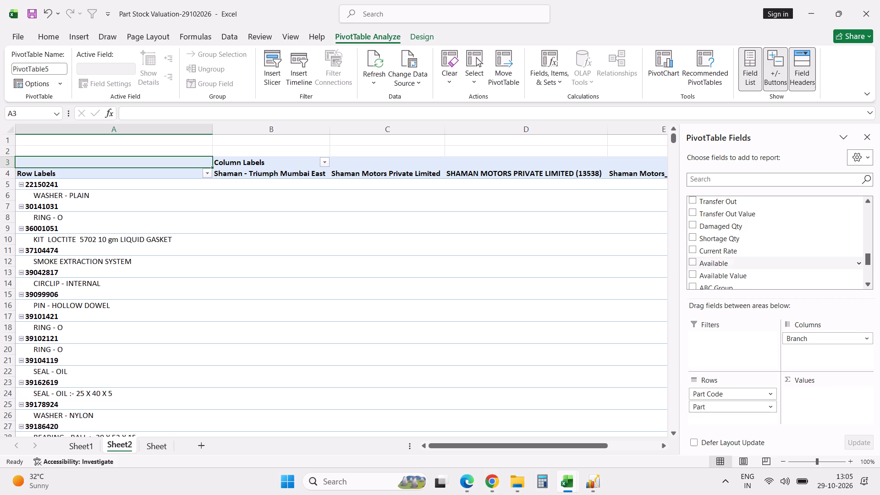
{"action": "left_click_drag", "start_coordinate": [720, 264], "coordinate": [830, 395]}
Show the PivotTable report in tabular form.
{"action": "left_click", "coordinate": [387, 300]}
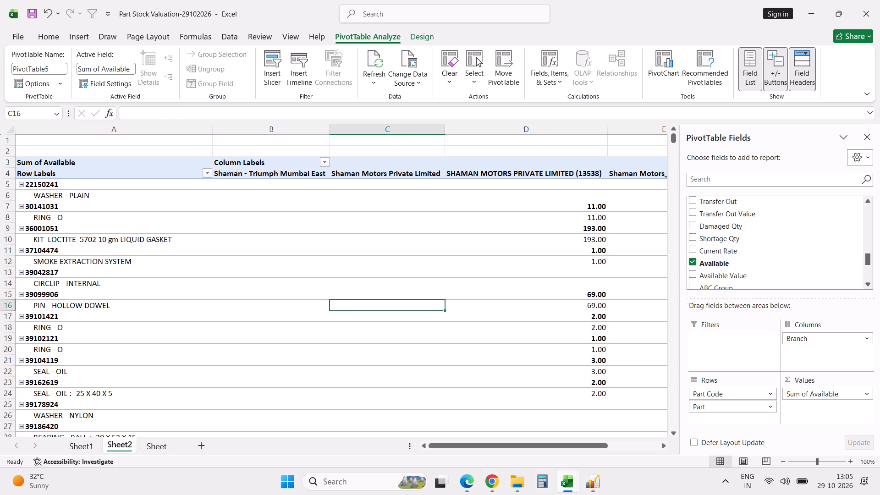
{"action": "left_click", "coordinate": [423, 38]}
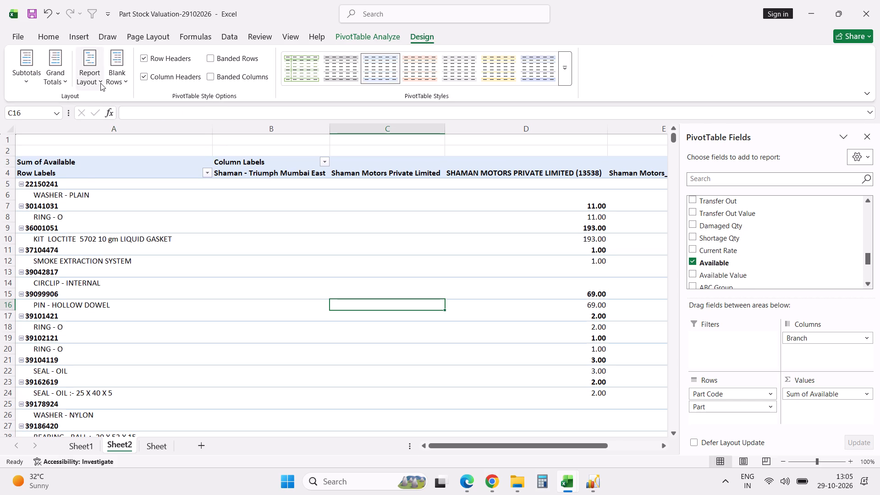
{"action": "left_click", "coordinate": [100, 83]}
{"action": "left_click", "coordinate": [129, 152]}
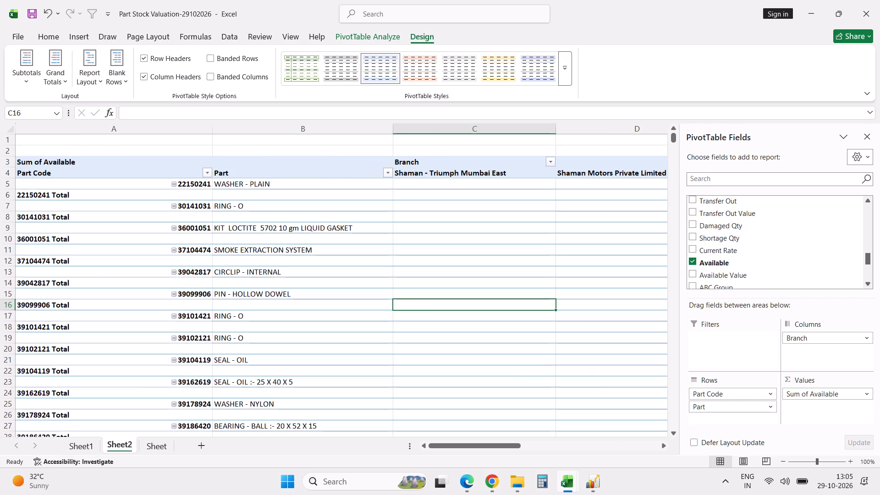
Turn off the Part Code subtotals in the PivotTable.
{"action": "left_click", "coordinate": [107, 225]}
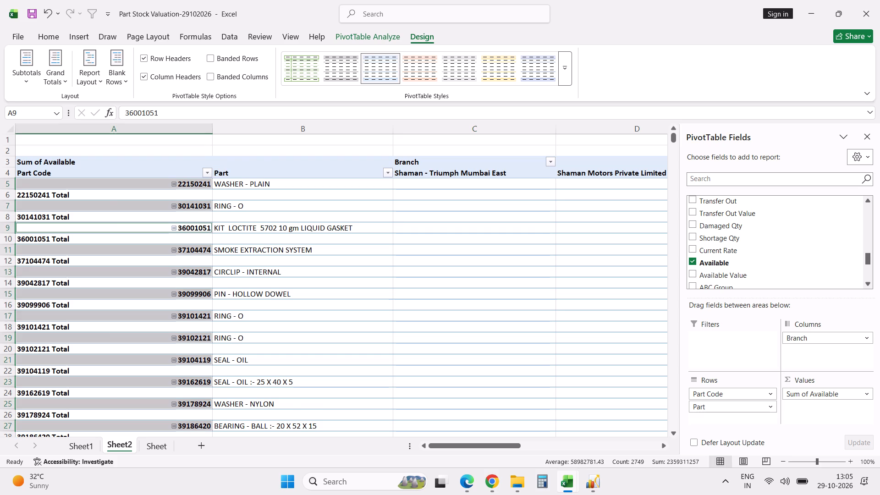
{"action": "right_click", "coordinate": [107, 225]}
{"action": "left_click", "coordinate": [156, 314]}
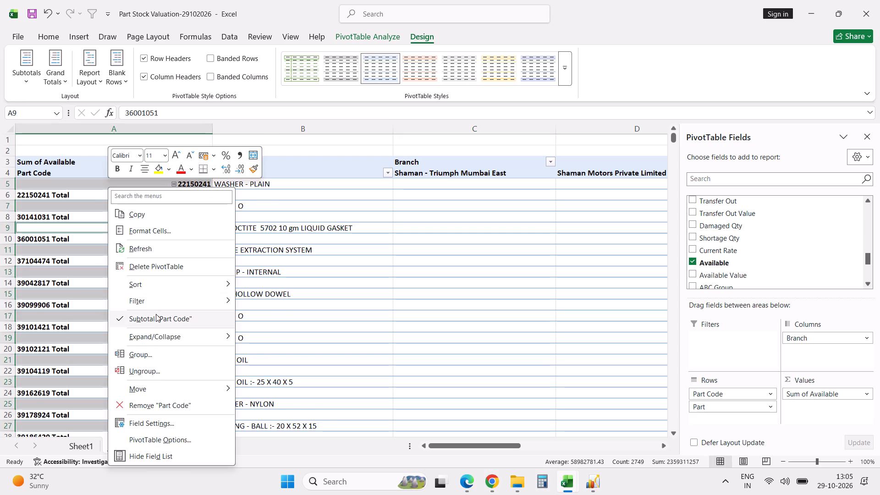
Copy the whole PivotTable sheet and paste it over itself as values only.
{"action": "key", "text": "ctrl+a"}
{"action": "key", "text": "ctrl+a"}
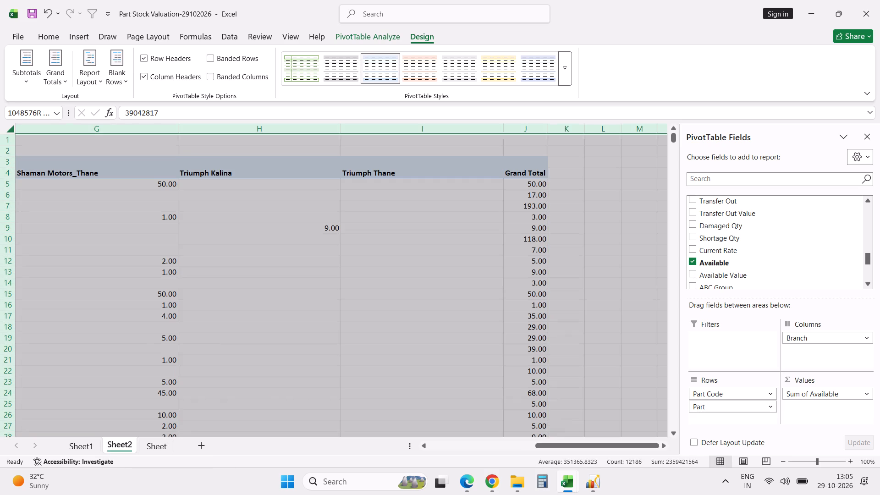
{"action": "key", "text": "ctrl+a"}
{"action": "key", "text": "ctrl+c"}
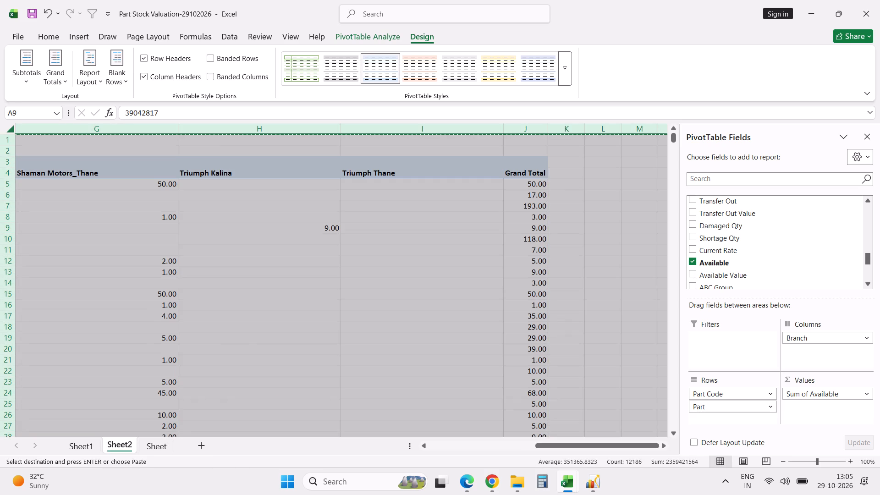
{"action": "right_click", "coordinate": [127, 141]}
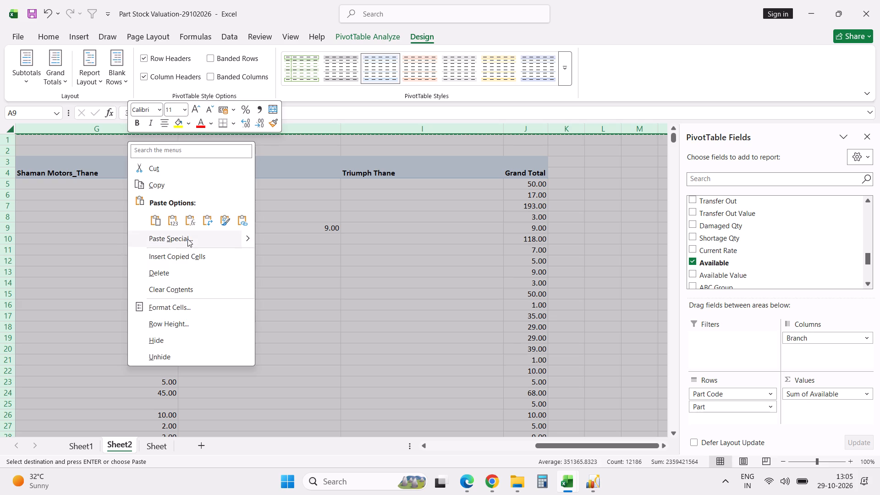
{"action": "left_click", "coordinate": [177, 224]}
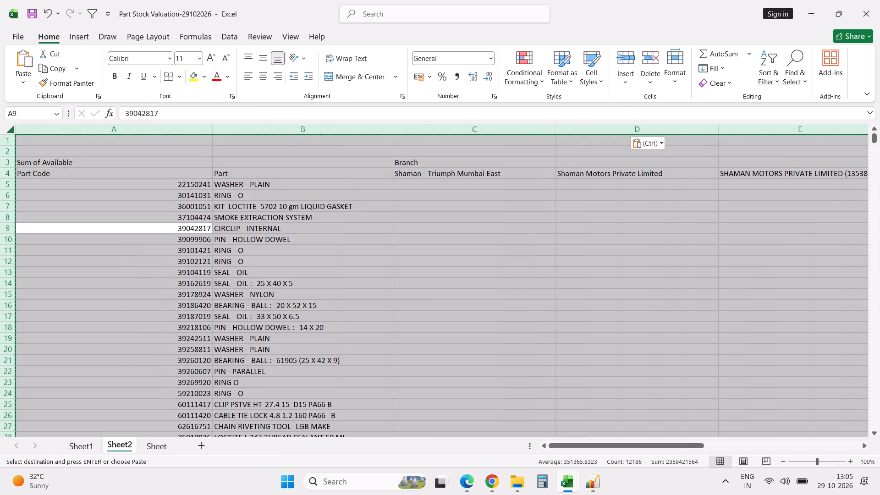
Auto-fit the widths of all columns on the pasted stock sheet.
{"action": "double_click", "coordinate": [212, 129]}
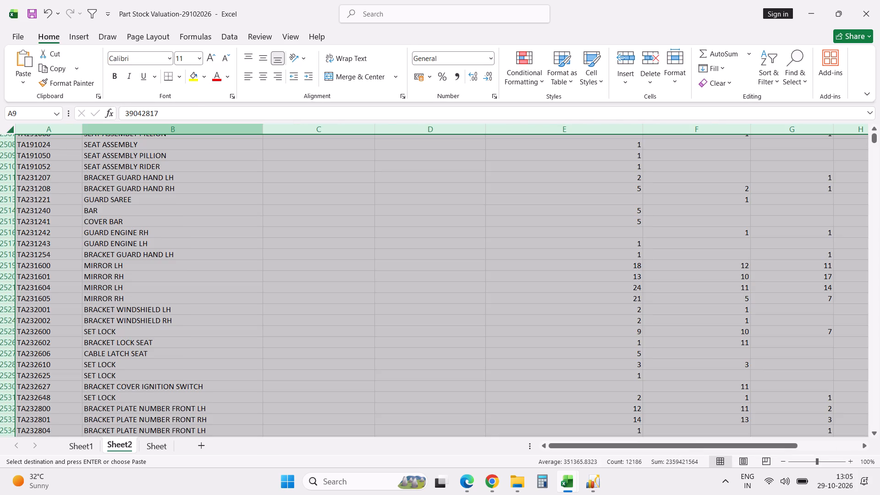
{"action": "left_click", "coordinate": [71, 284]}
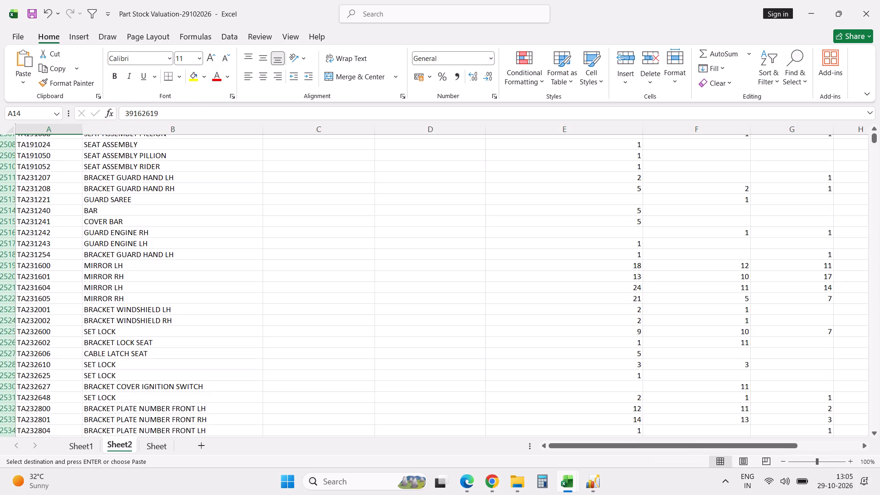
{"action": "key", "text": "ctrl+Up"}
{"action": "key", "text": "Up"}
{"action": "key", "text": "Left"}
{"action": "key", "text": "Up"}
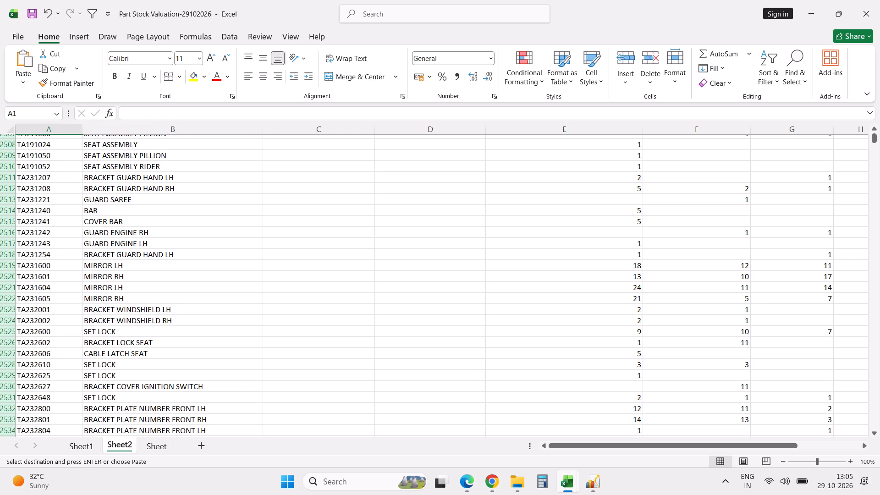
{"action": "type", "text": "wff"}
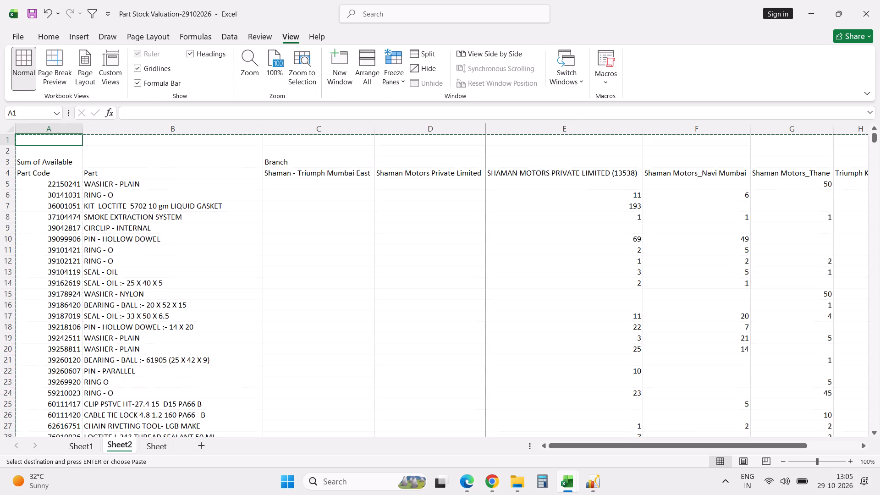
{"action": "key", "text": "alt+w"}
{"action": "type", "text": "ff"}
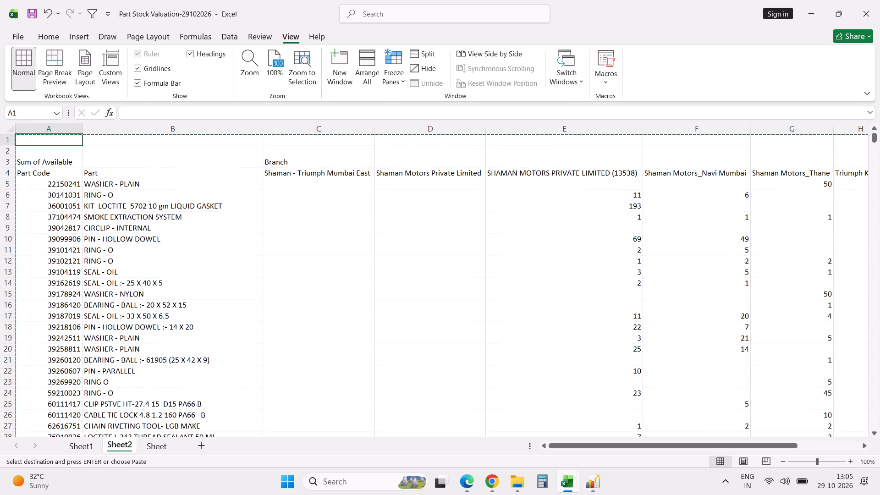
Narrow the Part column on the stock sheet.
{"action": "left_click_drag", "start_coordinate": [263, 130], "coordinate": [206, 137]}
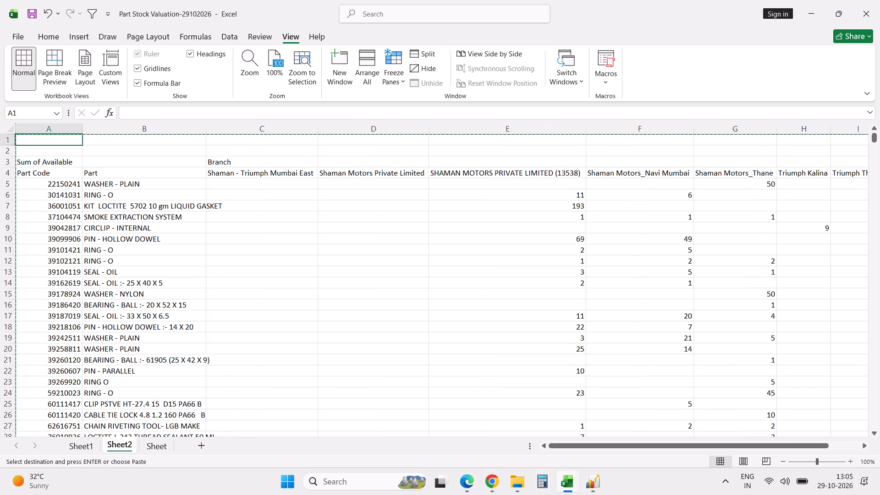
Delete the Shaman - Triumph Mumbai East, Shaman Motors Private Limited, Triumph Thane and Grand Total columns.
{"action": "left_click", "coordinate": [277, 130]}
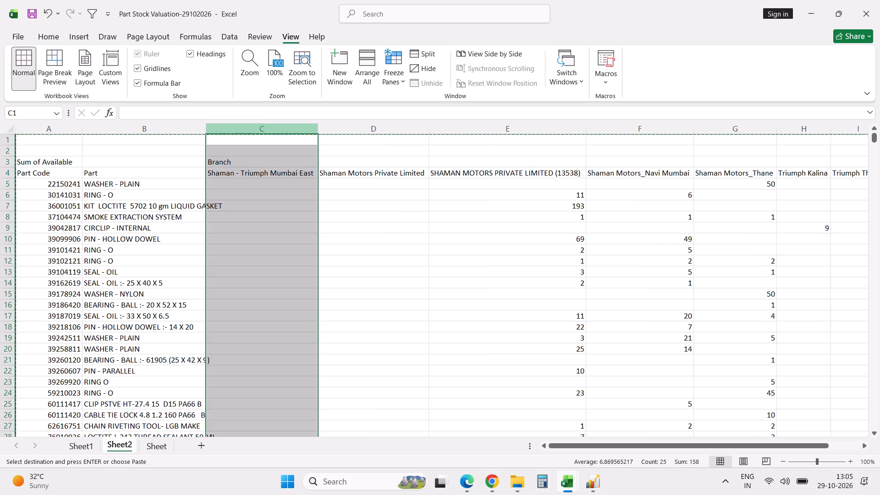
{"action": "key", "text": "shift+Right"}
{"action": "key", "text": "ctrl+minus"}
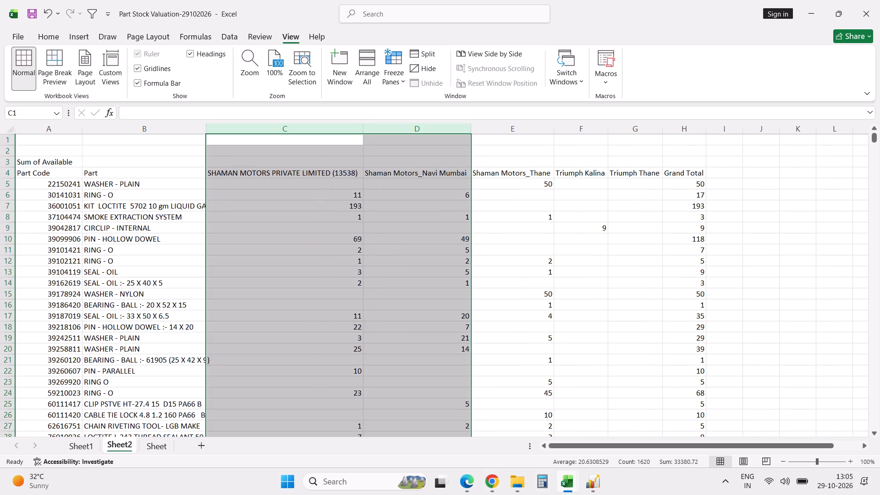
{"action": "left_click", "coordinate": [625, 129]}
{"action": "key", "text": "ctrl+minus"}
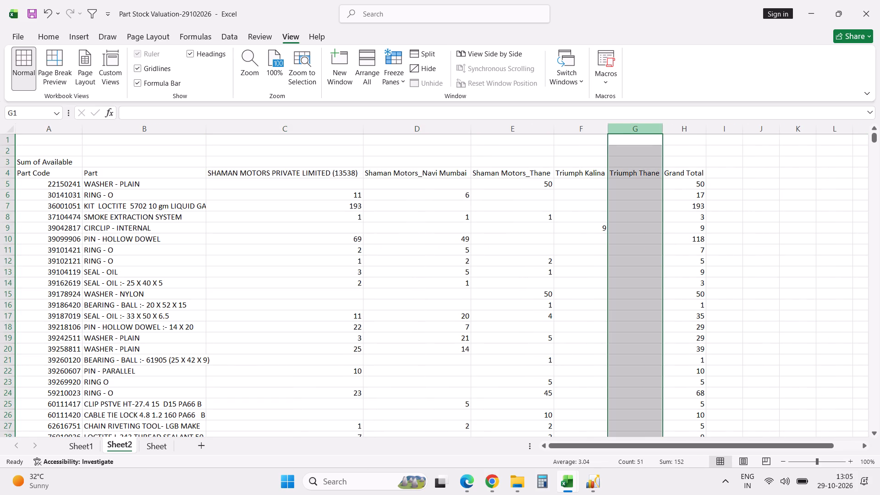
{"action": "key", "text": "ctrl+minus"}
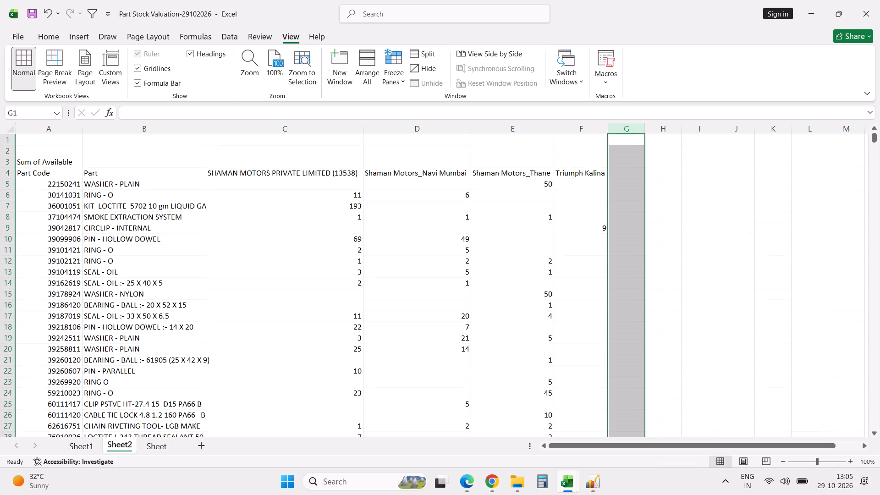
Freeze the panes at cell C5 so the header rows and the Part Code and Part columns stay in view.
{"action": "left_click", "coordinate": [292, 186]}
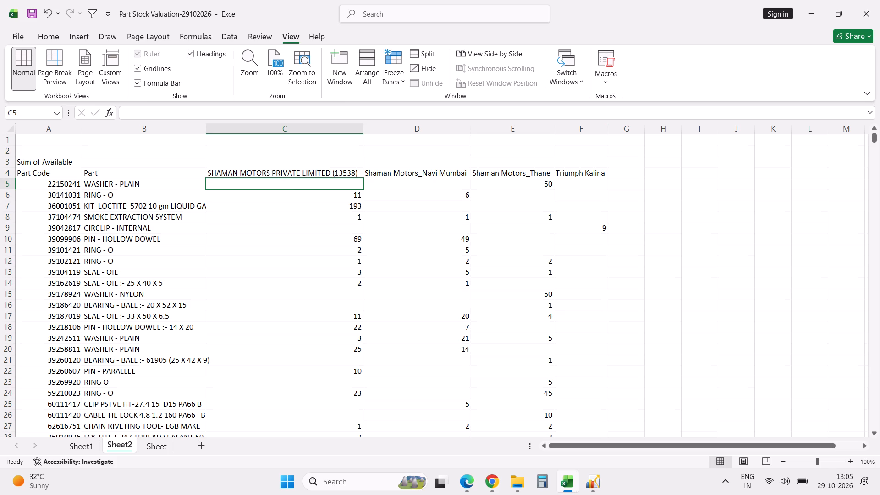
{"action": "key", "text": "alt+w"}
{"action": "type", "text": "ff"}
Find part 56TA2PBF in the stock sheet and check its available stock across the branch columns.
{"action": "key", "text": "ctrl+f"}
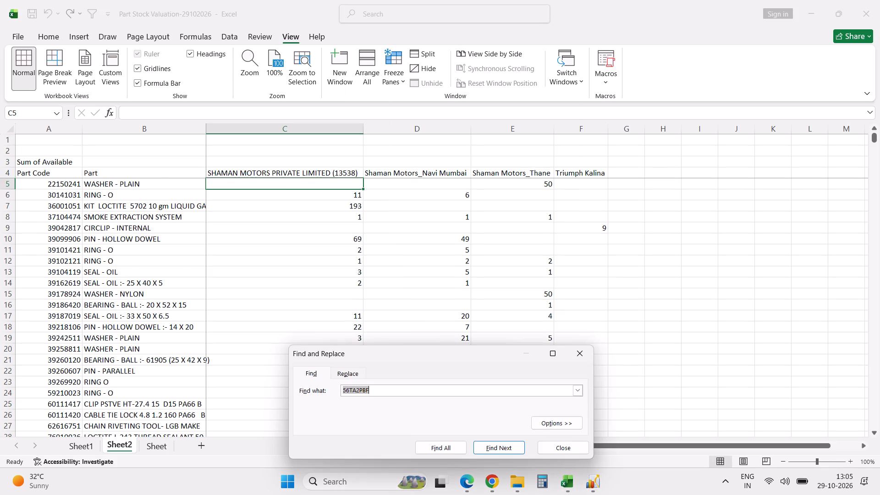
{"action": "key", "text": "Return"}
{"action": "key", "text": "Escape"}
{"action": "key", "text": "Tab"}
{"action": "key", "text": "Tab"}
{"action": "key", "text": "Tab"}
{"action": "key", "text": "Tab"}
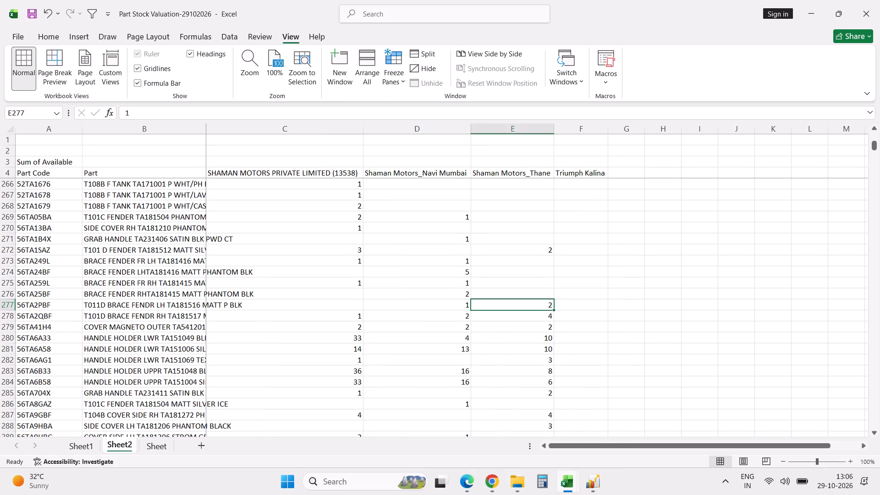
{"action": "key", "text": "Tab"}
{"action": "key", "text": "shift+Tab"}
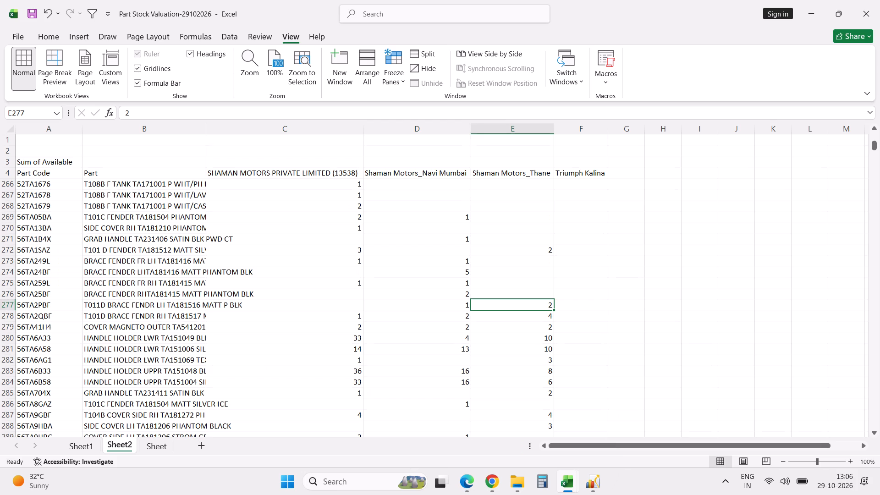
{"action": "key", "text": "alt+Tab"}
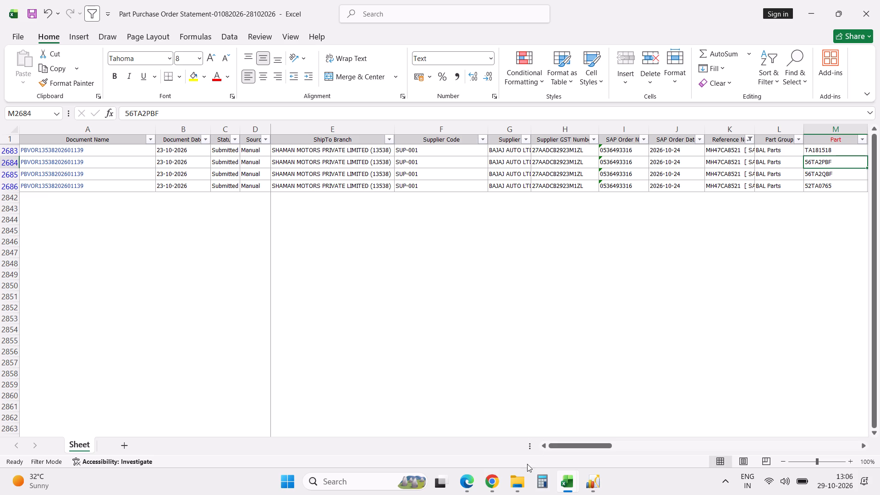
{"action": "left_click", "coordinate": [519, 481]}
{"action": "left_click", "coordinate": [661, 281]}
{"action": "key", "text": "Right"}
{"action": "key", "text": "Right"}
{"action": "key", "text": "Right"}
{"action": "key", "text": "Right"}
{"action": "key", "text": "Right"}
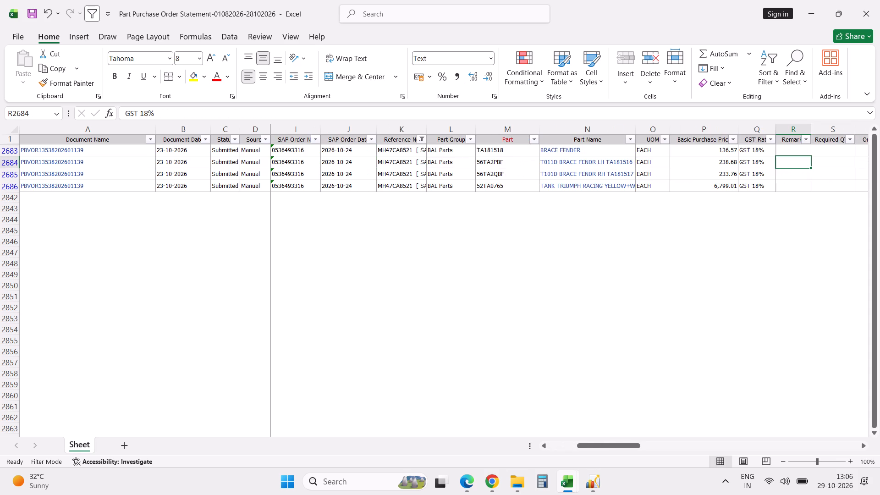
{"action": "key", "text": "Right"}
{"action": "key", "text": "Right"}
{"action": "key", "text": "Right"}
{"action": "key", "text": "Right"}
{"action": "key", "text": "Right"}
{"action": "key", "text": "Right"}
{"action": "key", "text": "Right"}
{"action": "key", "text": "Right"}
{"action": "key", "text": "Right"}
{"action": "key", "text": "Right"}
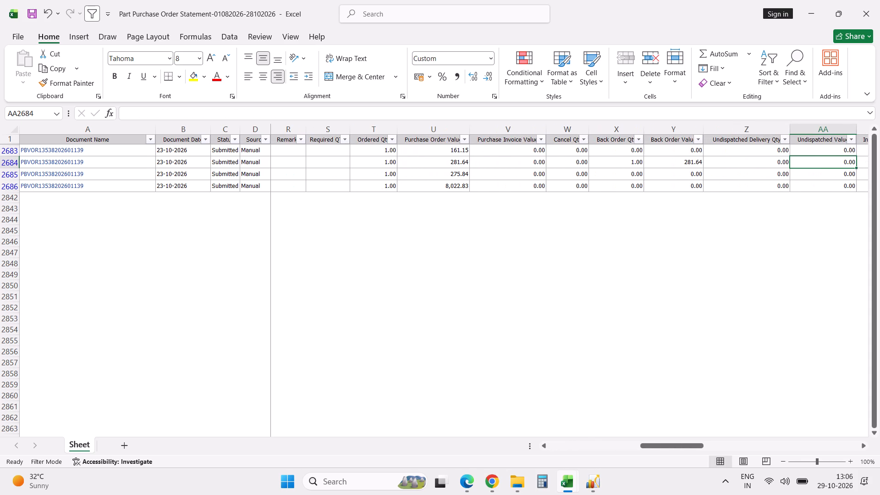
{"action": "key", "text": "Right"}
{"action": "key", "text": "Right"}
{"action": "key", "text": "Right"}
{"action": "key", "text": "Right"}
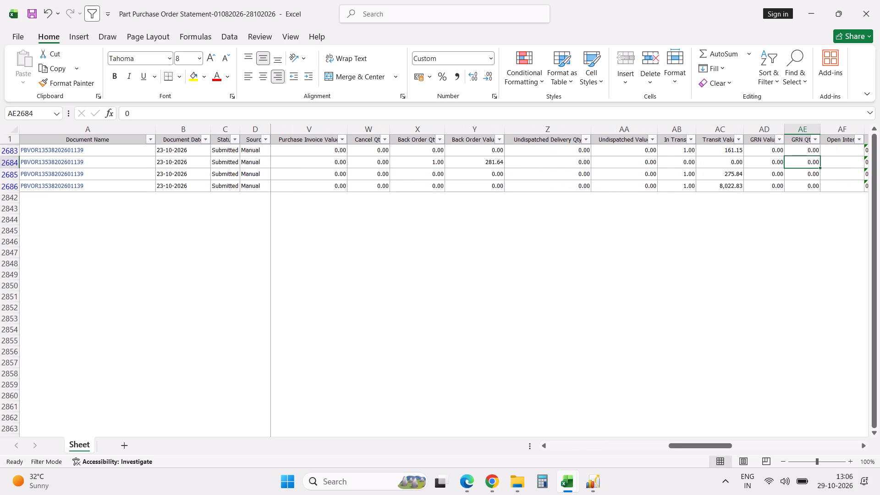
{"action": "key", "text": "Right"}
{"action": "key", "text": "Right"}
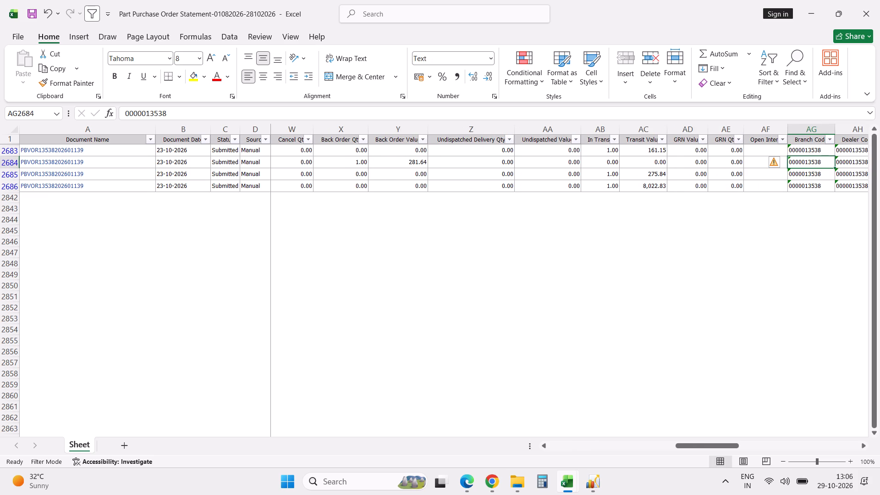
{"action": "key", "text": "Right"}
{"action": "key", "text": "Right"}
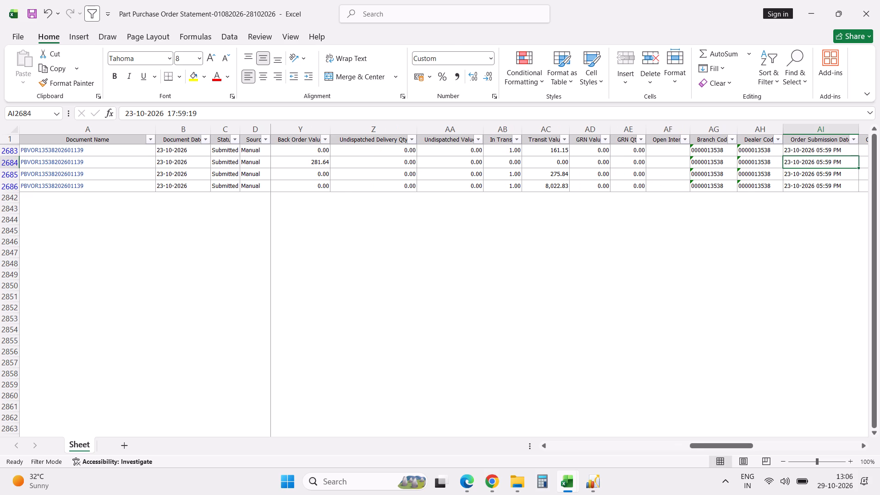
{"action": "key", "text": "alt+Tab"}
{"action": "key", "text": "alt+Tab"}
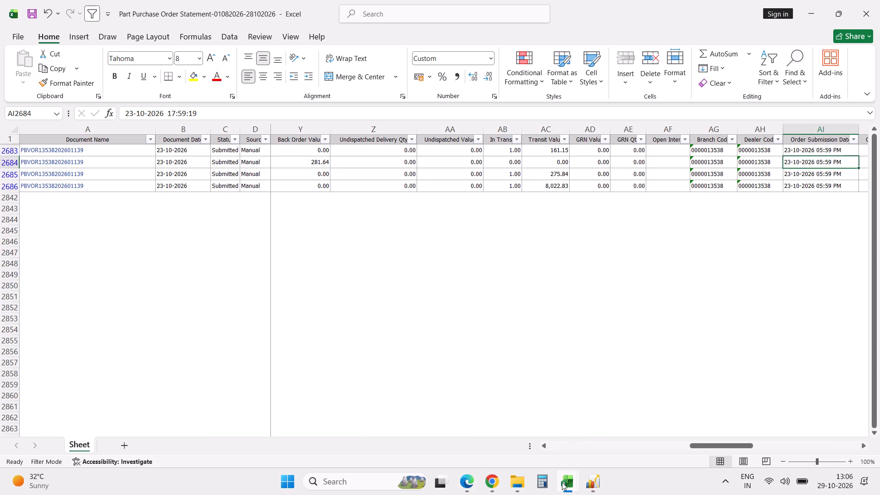
{"action": "left_click", "coordinate": [570, 484]}
{"action": "left_click", "coordinate": [577, 423]}
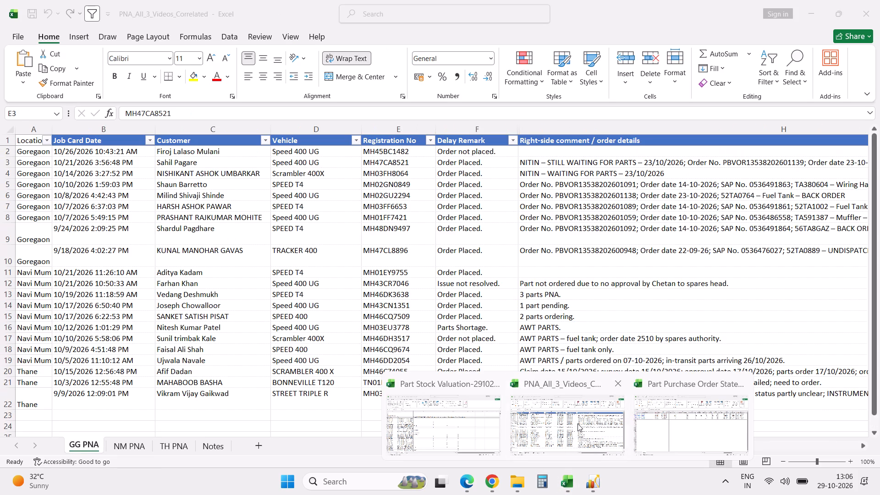
{"action": "key", "text": "Right"}
{"action": "key", "text": "Right"}
{"action": "key", "text": "Right"}
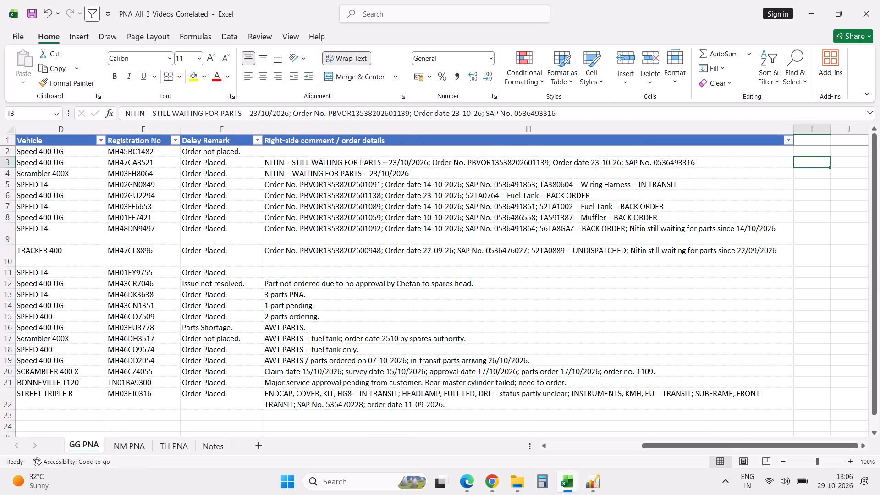
{"action": "key", "text": "Right"}
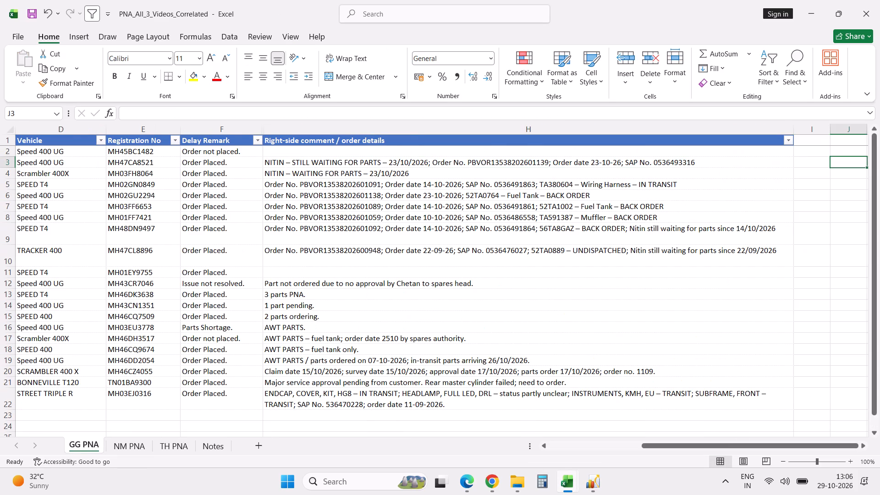
{"action": "key", "text": "Left"}
{"action": "key", "text": "alt+Tab"}
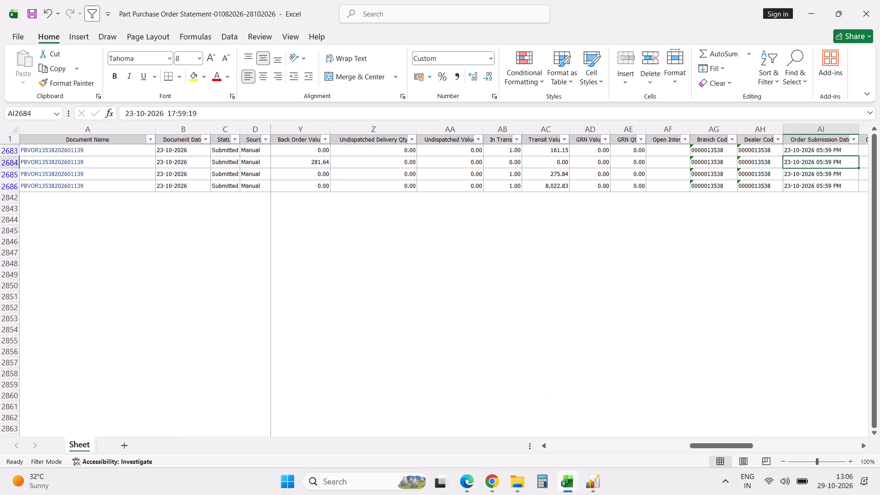
{"action": "key", "text": "Left"}
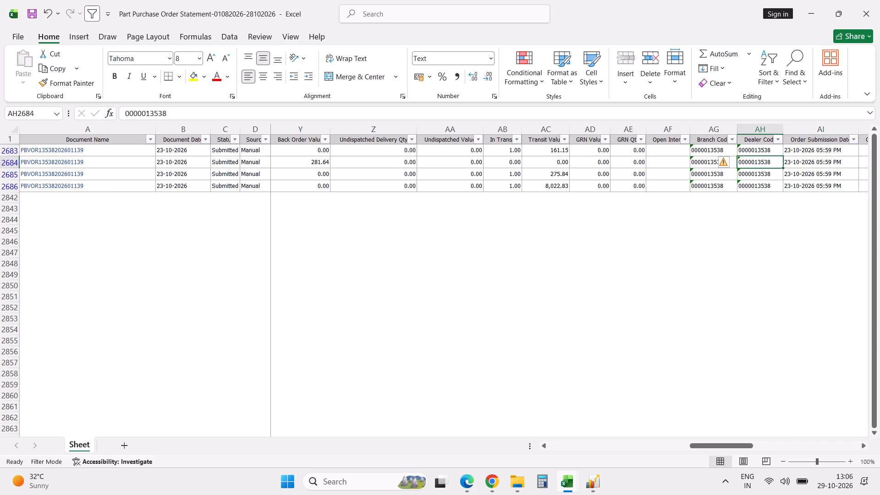
{"action": "key", "text": "alt+Tab"}
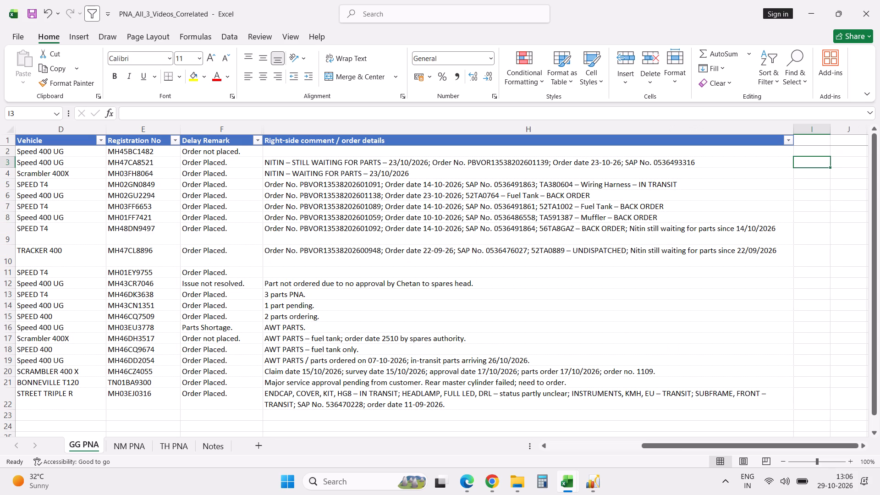
{"action": "type", "text": "3 parts in transit"}
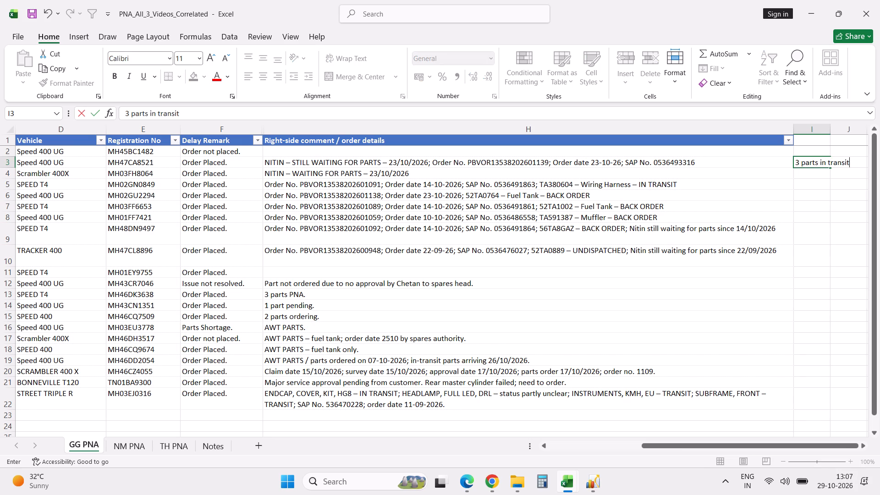
{"action": "key", "text": "Return"}
{"action": "key", "text": "Up"}
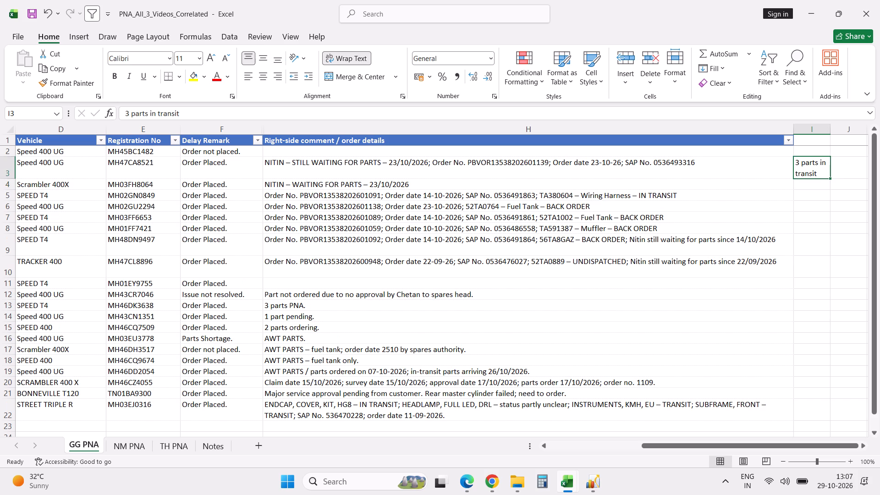
Copy part code 56TA2PBF from the Part Purchase Order Statement's Part column into cell J3 of the PNA_All_3_Videos_Correlated workbook.
{"action": "left_click", "coordinate": [848, 174]}
{"action": "key", "text": "alt+Tab"}
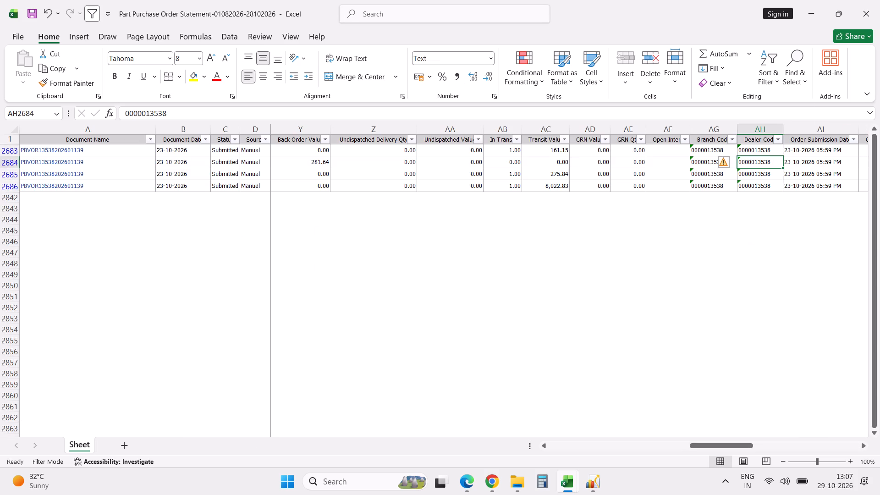
{"action": "key", "text": "Left"}
{"action": "key", "text": "Left"}
{"action": "key", "text": "Left"}
{"action": "key", "text": "Left"}
{"action": "key", "text": "Left"}
{"action": "key", "text": "Left"}
{"action": "key", "text": "Left"}
{"action": "key", "text": "Left"}
{"action": "key", "text": "Left"}
{"action": "key", "text": "Left"}
{"action": "key", "text": "Left"}
{"action": "key", "text": "Left"}
{"action": "key", "text": "Left"}
{"action": "key", "text": "Left"}
{"action": "key", "text": "Left"}
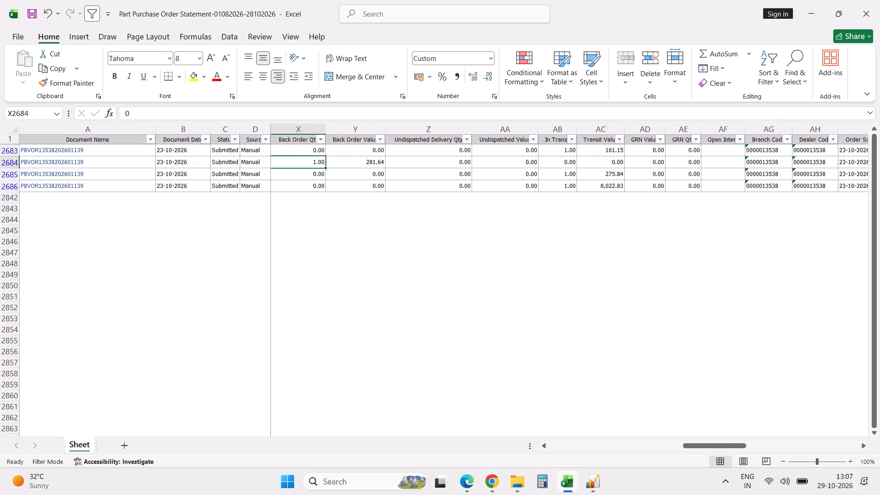
{"action": "key", "text": "Left"}
{"action": "key", "text": "Left"}
{"action": "key", "text": "Left"}
{"action": "key", "text": "Left"}
{"action": "key", "text": "Left"}
{"action": "key", "text": "Left"}
{"action": "key", "text": "Left"}
{"action": "key", "text": "Left"}
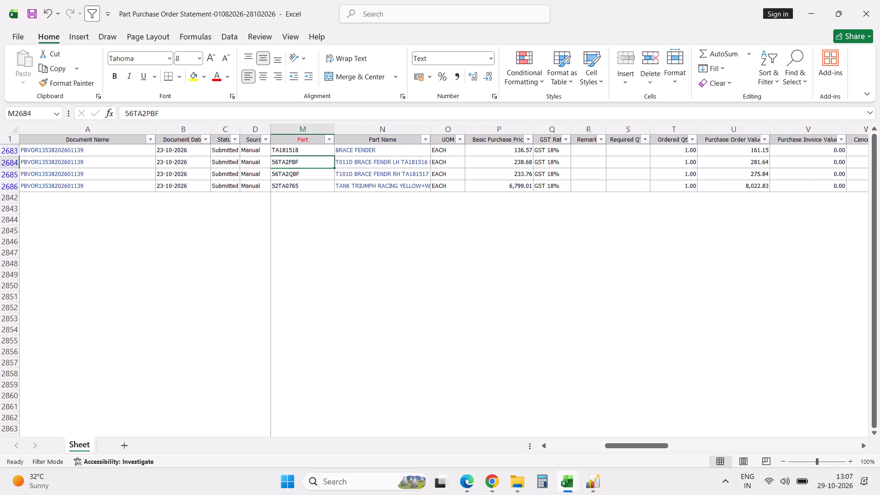
{"action": "key", "text": "Right"}
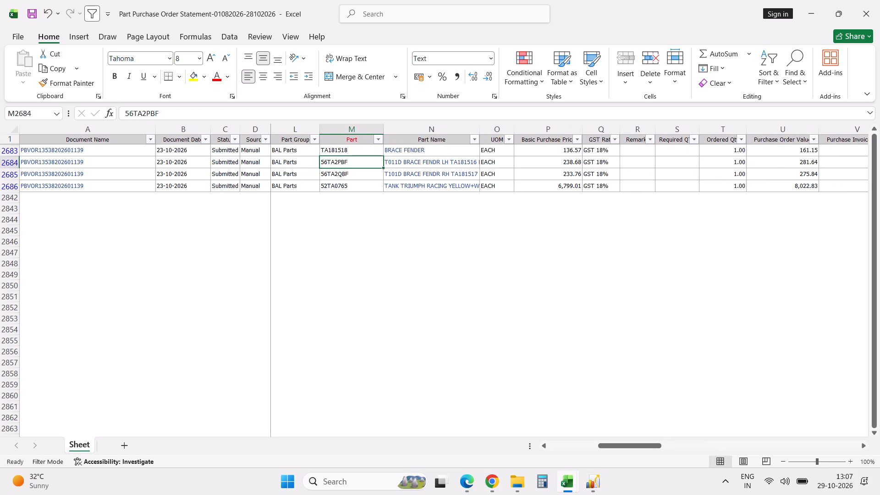
{"action": "left_click", "coordinate": [144, 116]}
{"action": "double_click", "coordinate": [144, 116]}
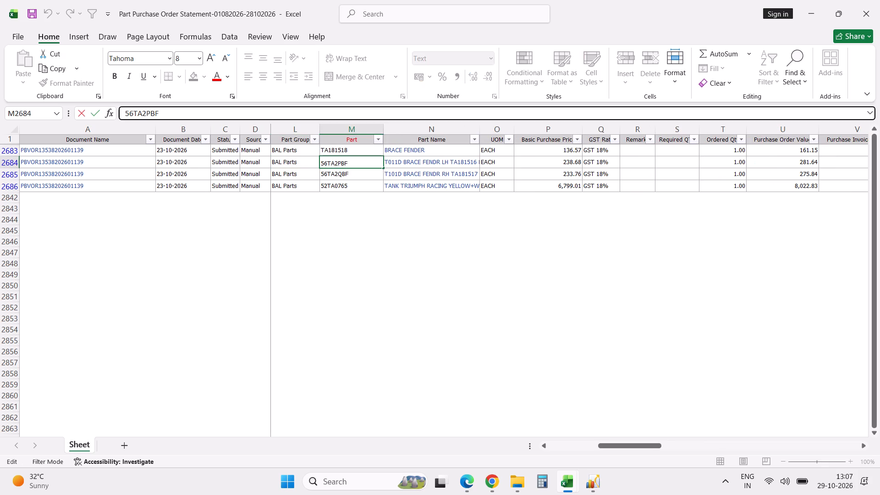
{"action": "key", "text": "ctrl+c"}
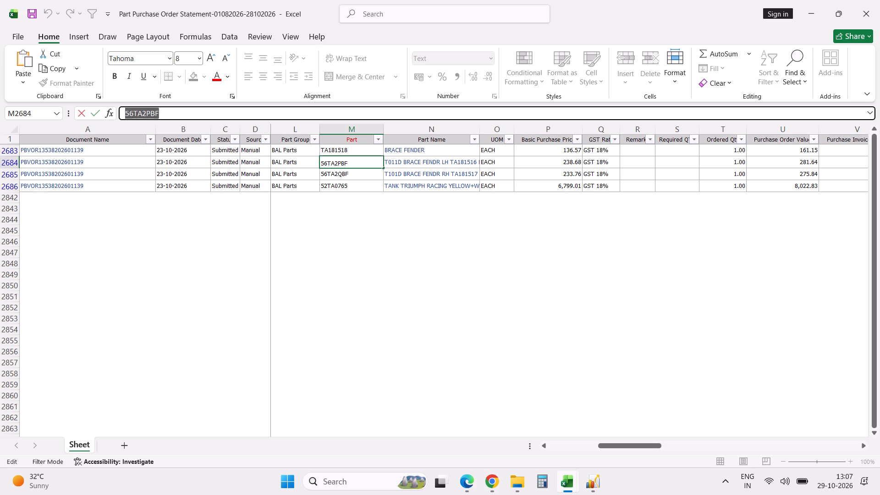
{"action": "key", "text": "ctrl+c"}
{"action": "key", "text": "Tab"}
{"action": "key", "text": "alt+Tab"}
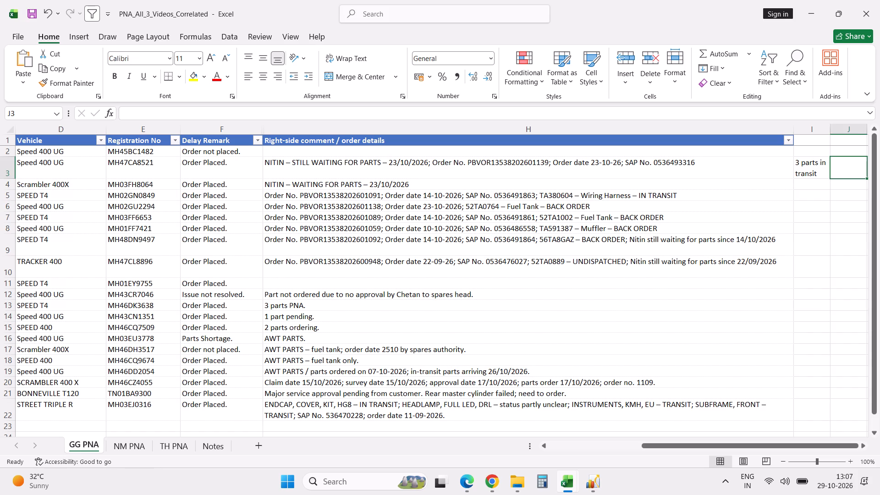
{"action": "key", "text": "ctrl+v"}
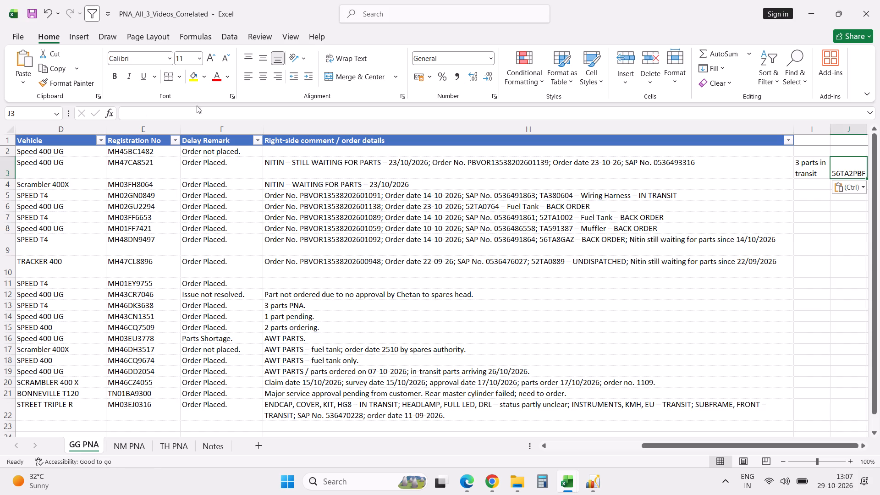
Append "BO" after the part code in cell J3 so it reads "56TA2PBF BO".
{"action": "left_click", "coordinate": [214, 115]}
{"action": "key", "text": "space"}
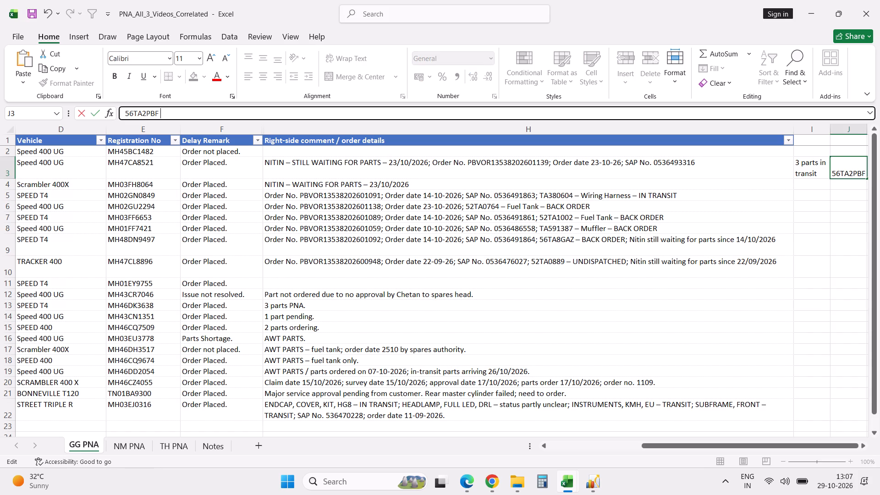
{"action": "type", "text": "BO"}
{"action": "key", "text": "Return"}
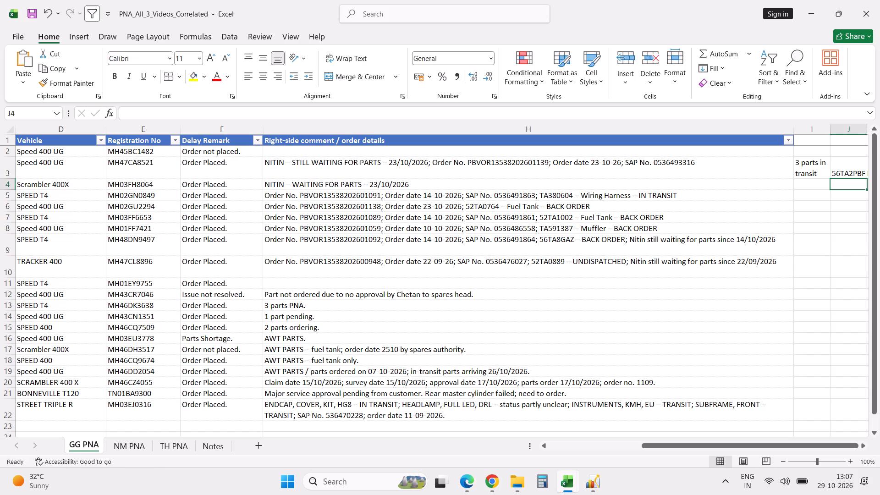
{"action": "key", "text": "Left"}
{"action": "key", "text": "Left"}
{"action": "key", "text": "Left"}
{"action": "key", "text": "Left"}
{"action": "key", "text": "Left"}
{"action": "key", "text": "Left"}
{"action": "key", "text": "Left"}
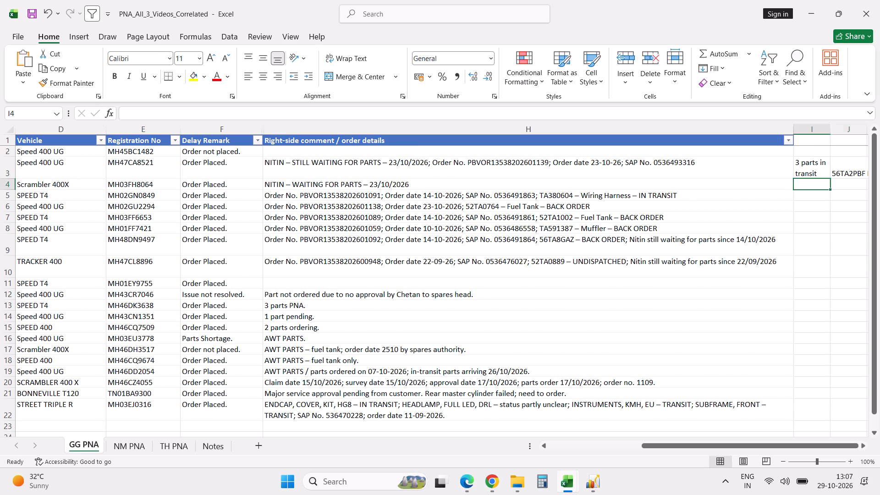
{"action": "key", "text": "Right"}
{"action": "key", "text": "Right"}
{"action": "key", "text": "Right"}
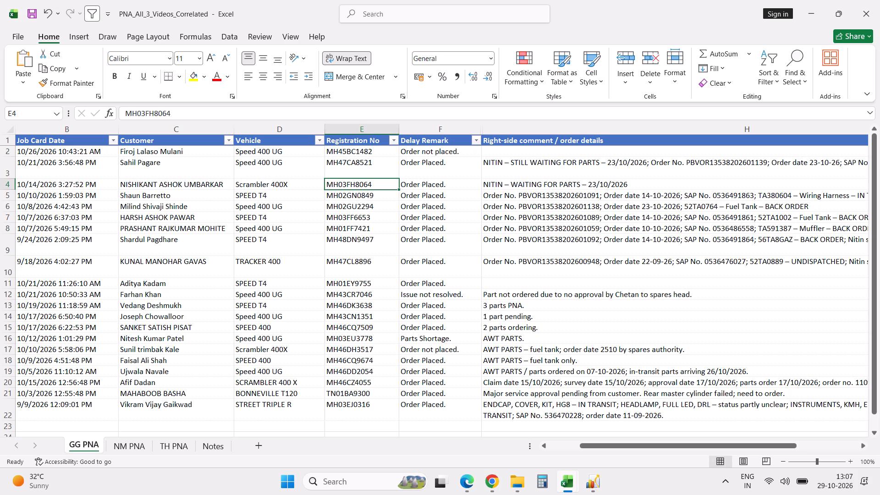
{"action": "key", "text": "ctrl+c"}
{"action": "key", "text": "alt+Tab"}
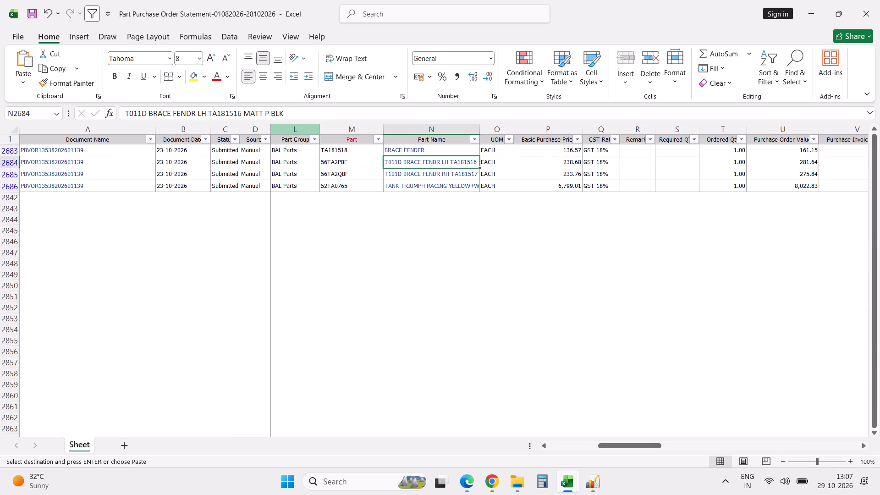
{"action": "key", "text": "Left"}
{"action": "key", "text": "Left"}
{"action": "key", "text": "Left"}
{"action": "key", "text": "Left"}
{"action": "key", "text": "Left"}
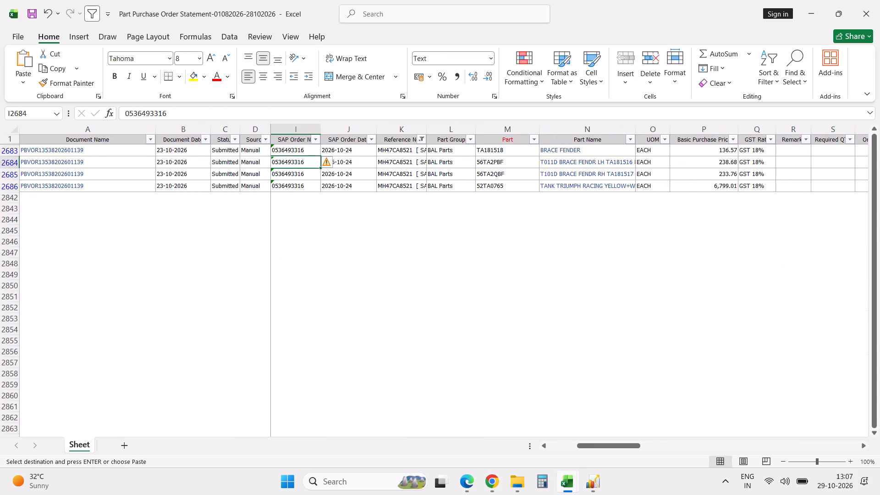
{"action": "left_click", "coordinate": [422, 140]}
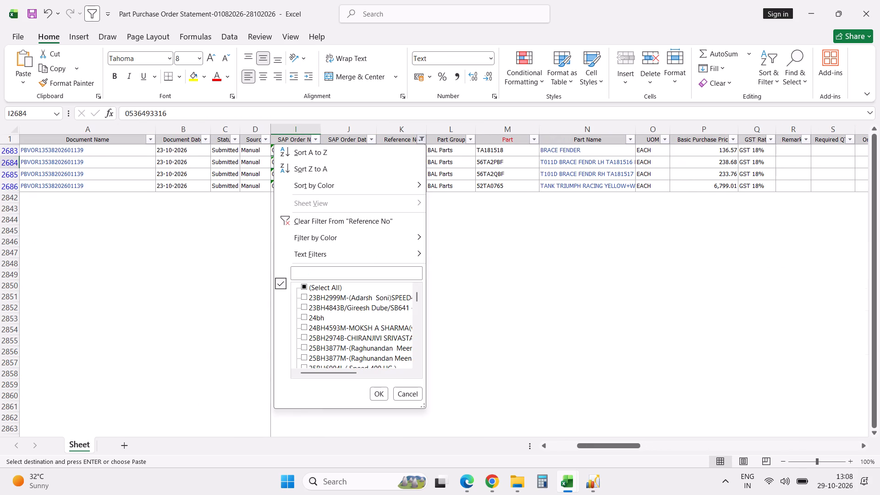
{"action": "left_click", "coordinate": [370, 271]}
{"action": "key", "text": "ctrl+v"}
{"action": "key", "text": "Return"}
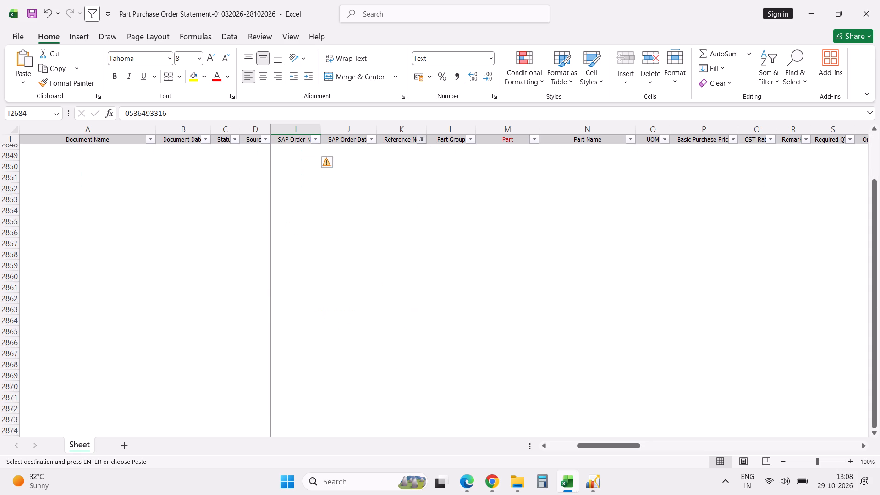
{"action": "key", "text": "Down"}
{"action": "key", "text": "Down"}
{"action": "key", "text": "Up"}
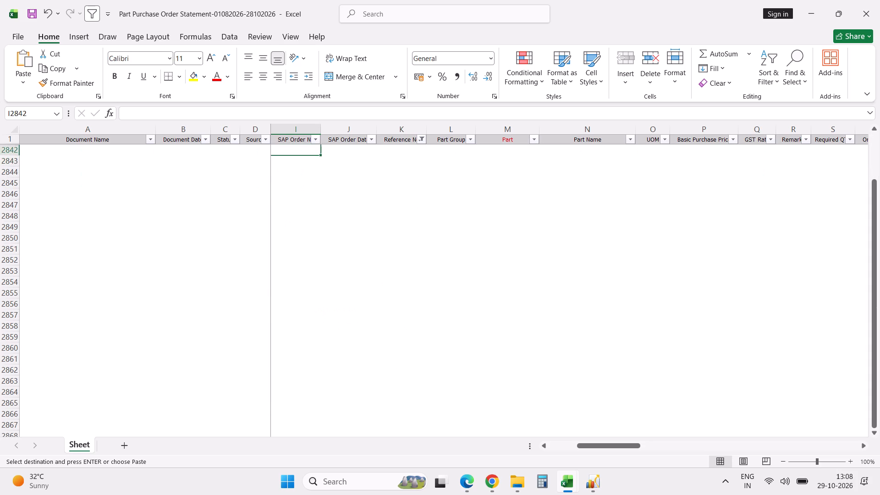
{"action": "key", "text": "Up"}
{"action": "key", "text": "Up"}
{"action": "key", "text": "Up"}
{"action": "key", "text": "Up"}
{"action": "key", "text": "Up"}
{"action": "key", "text": "Up"}
{"action": "key", "text": "Up"}
{"action": "key", "text": "Up"}
{"action": "key", "text": "Up"}
{"action": "key", "text": "Up"}
{"action": "key", "text": "Up"}
{"action": "key", "text": "Up"}
{"action": "key", "text": "Up"}
{"action": "key", "text": "Up"}
{"action": "key", "text": "Up"}
{"action": "key", "text": "Up"}
{"action": "key", "text": "Up"}
{"action": "key", "text": "Up"}
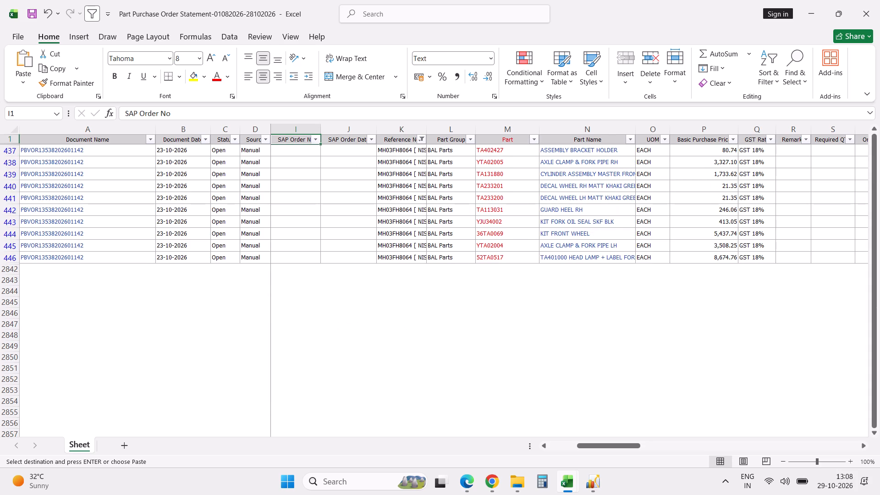
{"action": "key", "text": "Down"}
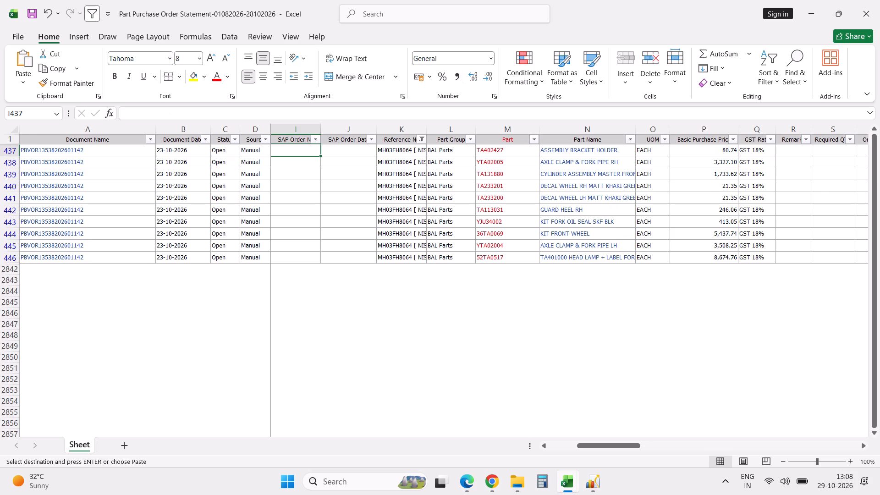
Switch to the PNA_All_3_Videos_Correlated workbook to view the pending job rows on the GG PNA sheet.
{"action": "key", "text": "alt+Tab"}
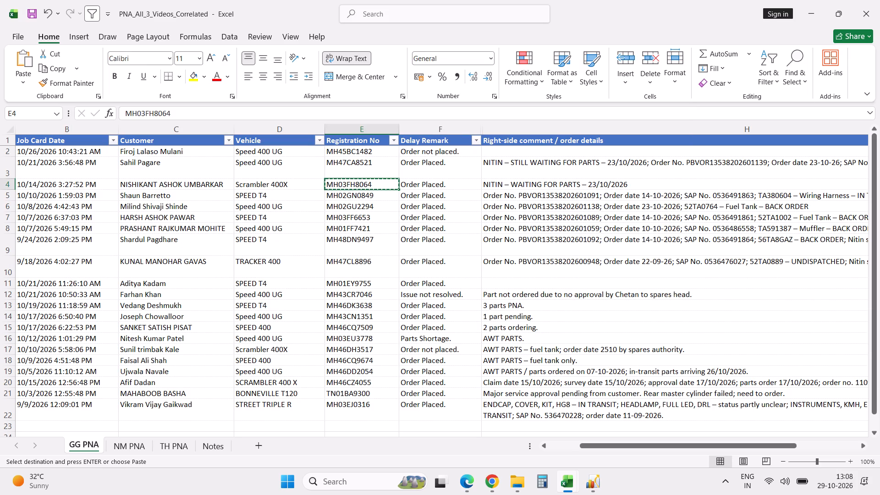
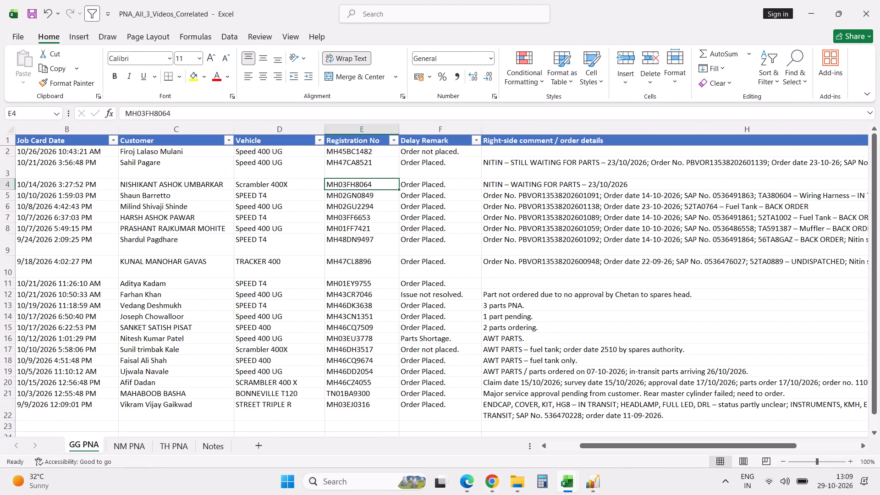
Enter the remark "Order not placed" in cell I4, beside the order details of the Scrambler 400X job in row 4.
{"action": "key", "text": "Right"}
{"action": "key", "text": "Right"}
{"action": "key", "text": "Right"}
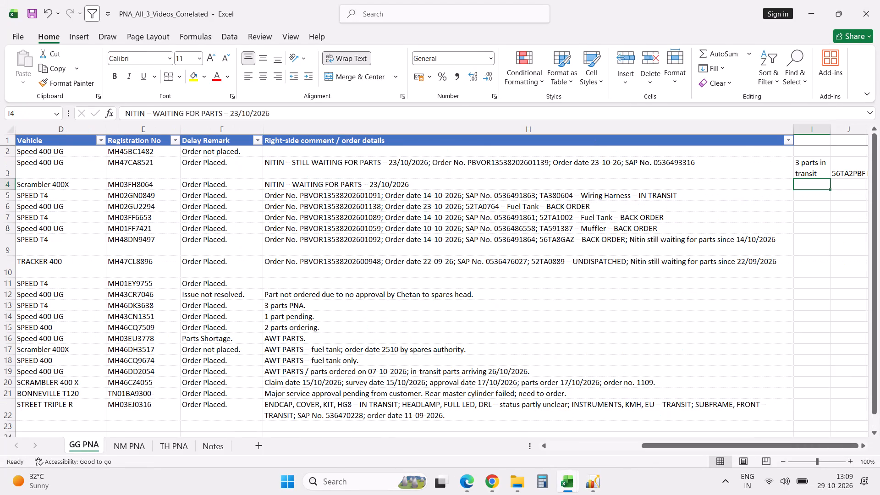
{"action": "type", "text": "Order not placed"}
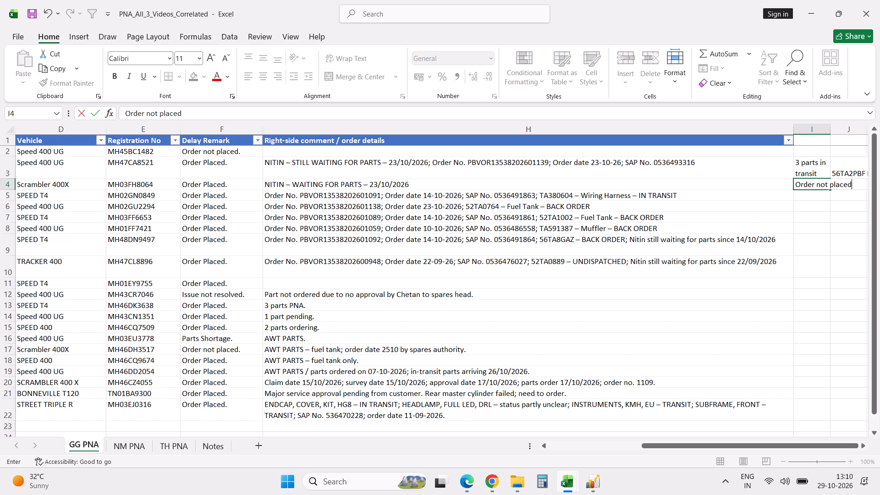
Complete the Scrambler 400X's status in cell I4 so it reads "Order not placed-Open".
{"action": "type", "text": "-Open"}
{"action": "key", "text": "Return"}
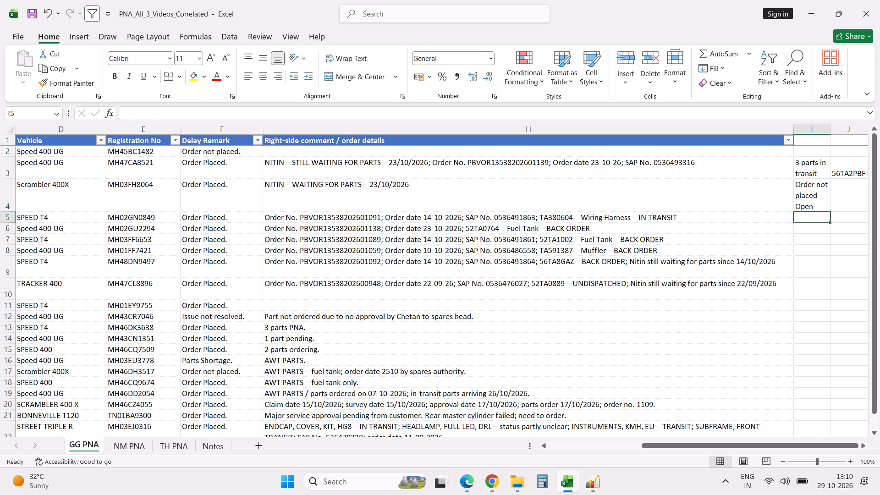
Widen columns I and J to fit the status notes and autofit the height of row 4.
{"action": "left_click_drag", "start_coordinate": [831, 130], "coordinate": [865, 132]}
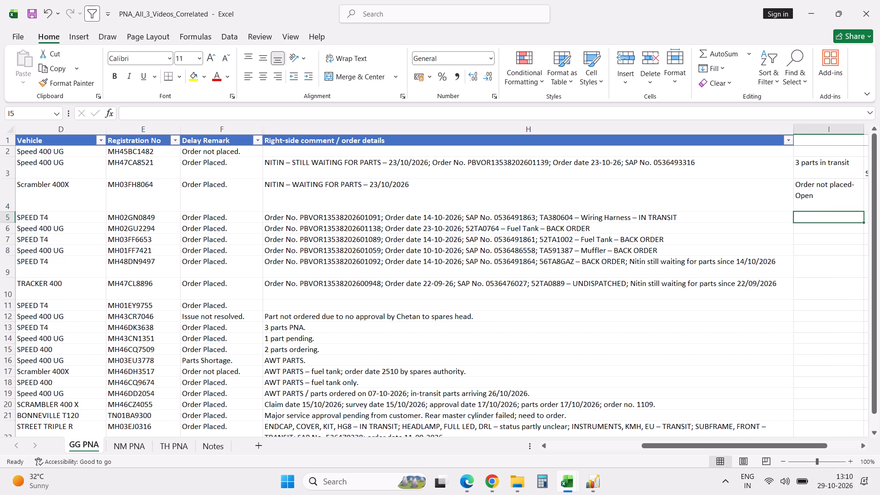
{"action": "left_click", "coordinate": [751, 234]}
{"action": "key", "text": "Right"}
{"action": "key", "text": "Right"}
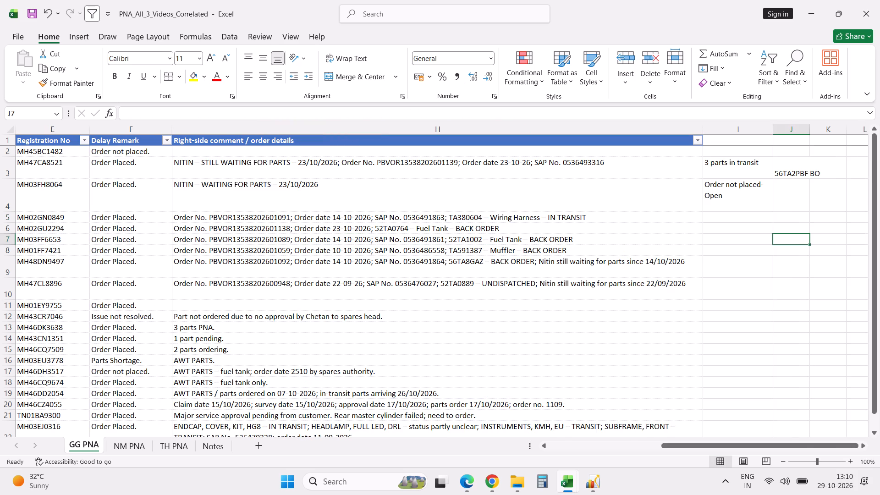
{"action": "left_click_drag", "start_coordinate": [773, 132], "coordinate": [793, 131]}
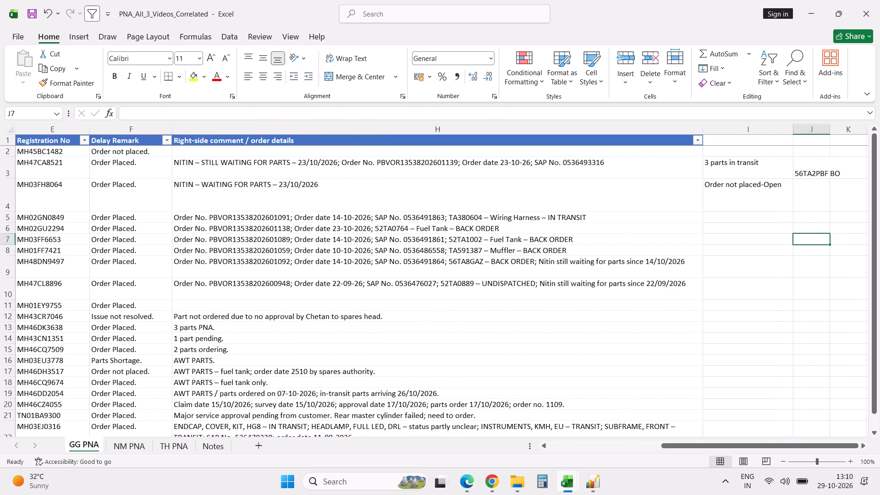
{"action": "double_click", "coordinate": [13, 211]}
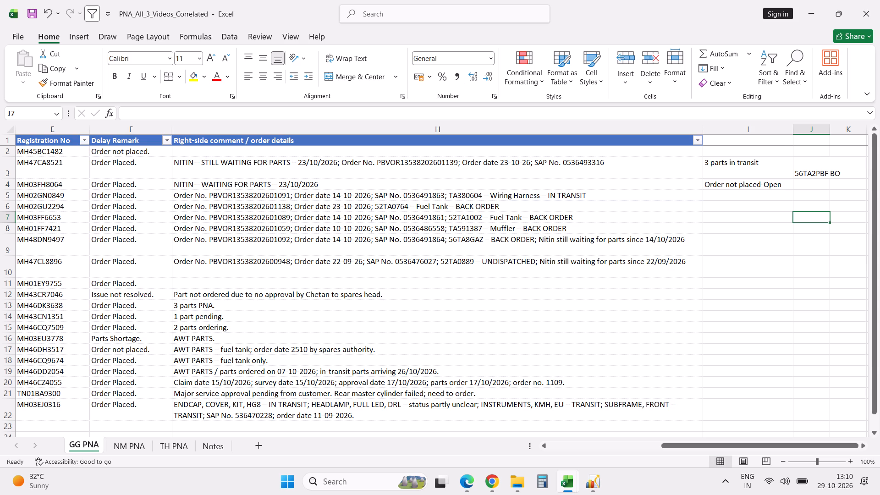
Switch to the Part Purchase Order Statement, copy part code 52TA0517 from cell M446 and filter the Part column by it.
{"action": "key", "text": "alt+Tab"}
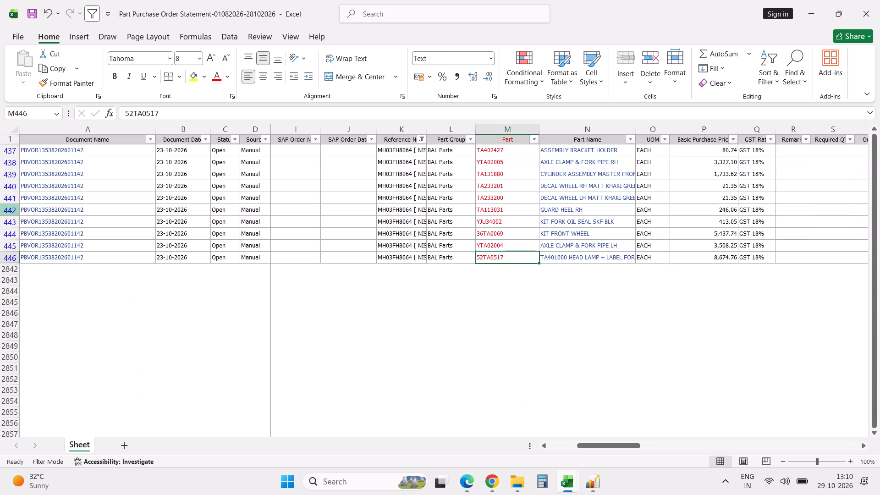
{"action": "key", "text": "ctrl+c"}
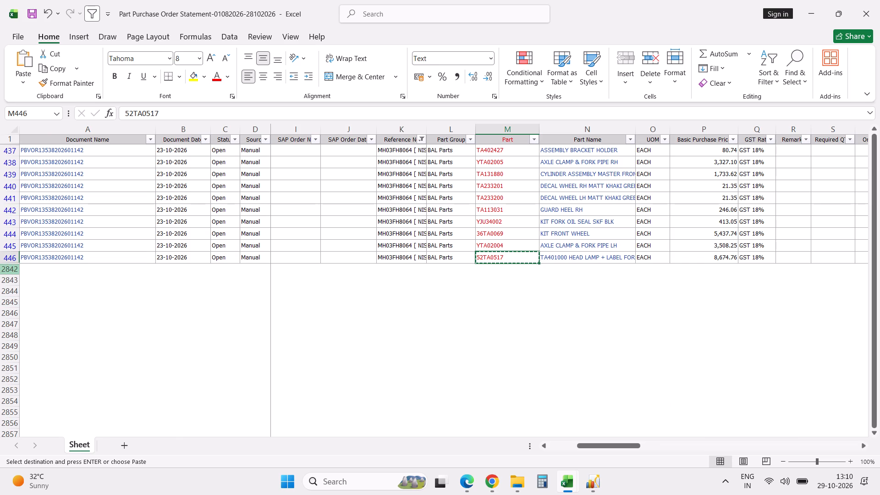
{"action": "left_click", "coordinate": [536, 140]}
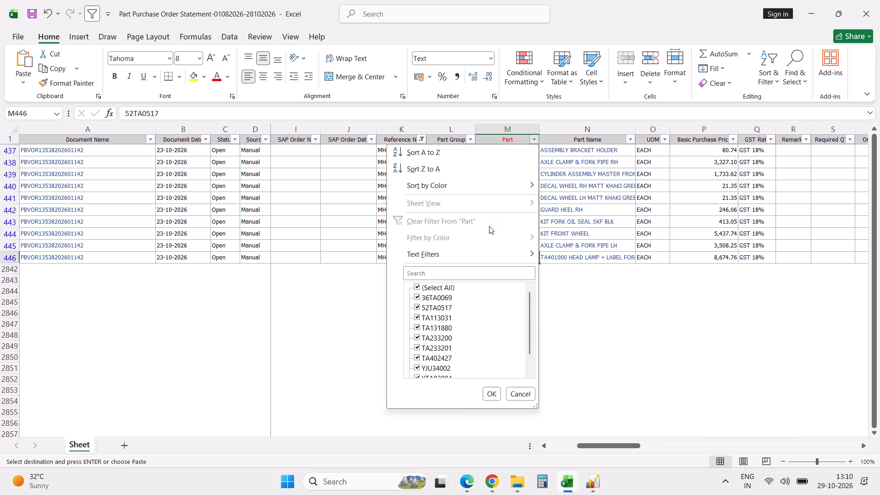
{"action": "left_click", "coordinate": [480, 273]}
{"action": "key", "text": "ctrl+v"}
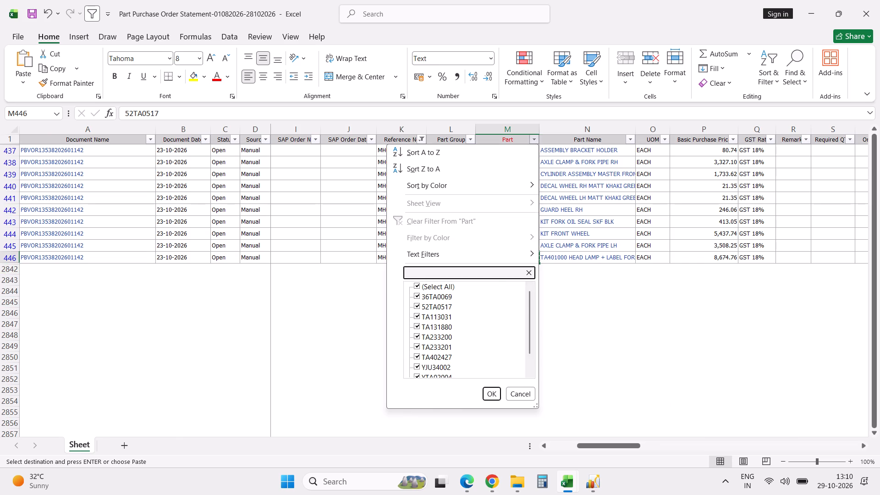
{"action": "key", "text": "Return"}
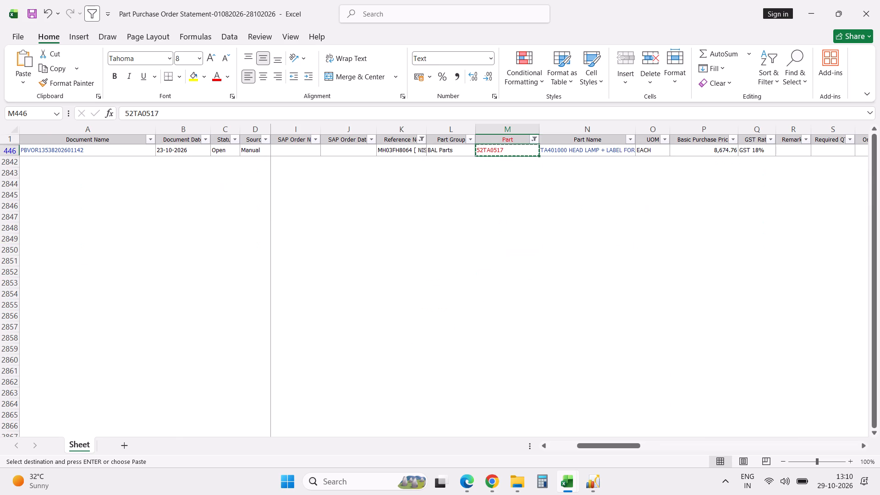
Widen the Reference No filter to all vehicles, keeping the Part column filtered by 52TA0517.
{"action": "key", "text": "Up"}
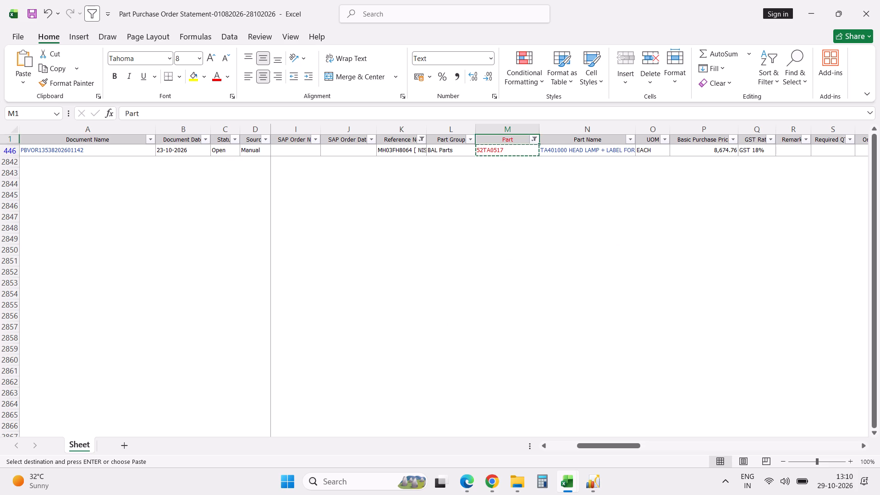
{"action": "key", "text": "Left"}
{"action": "key", "text": "Left"}
{"action": "key", "text": "Left"}
{"action": "key", "text": "Left"}
{"action": "key", "text": "Left"}
{"action": "key", "text": "Left"}
{"action": "key", "text": "Left"}
{"action": "key", "text": "Left"}
{"action": "key", "text": "Left"}
{"action": "key", "text": "Left"}
{"action": "key", "text": "Left"}
{"action": "key", "text": "Left"}
{"action": "key", "text": "Left"}
{"action": "key", "text": "Left"}
{"action": "key", "text": "Left"}
{"action": "key", "text": "Left"}
{"action": "key", "text": "Left"}
{"action": "key", "text": "Left"}
{"action": "key", "text": "Left"}
{"action": "key", "text": "Left"}
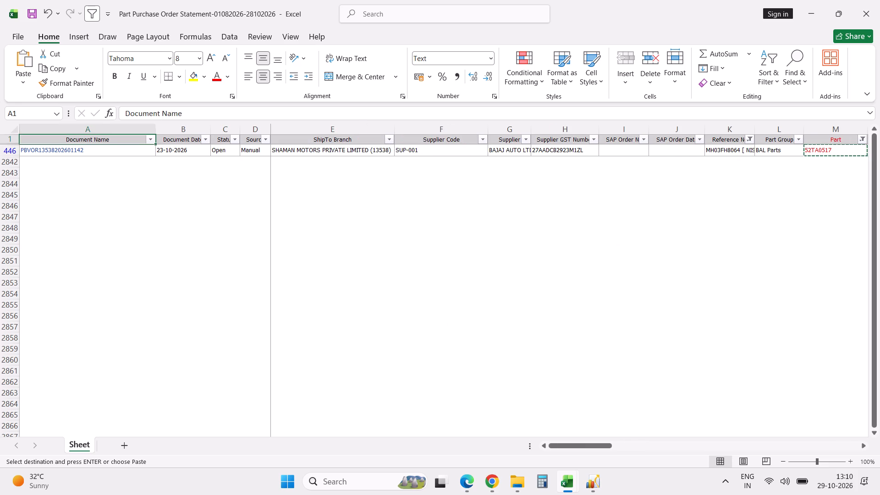
{"action": "left_click", "coordinate": [751, 139]}
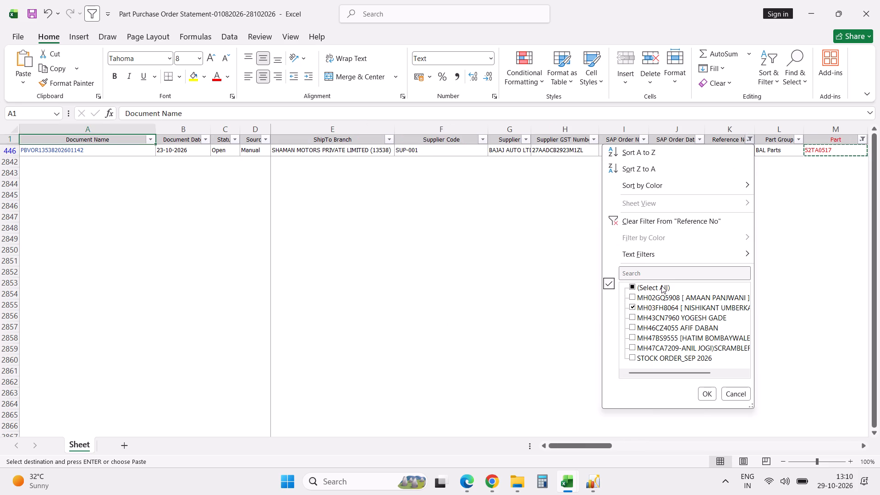
{"action": "left_click", "coordinate": [661, 286]}
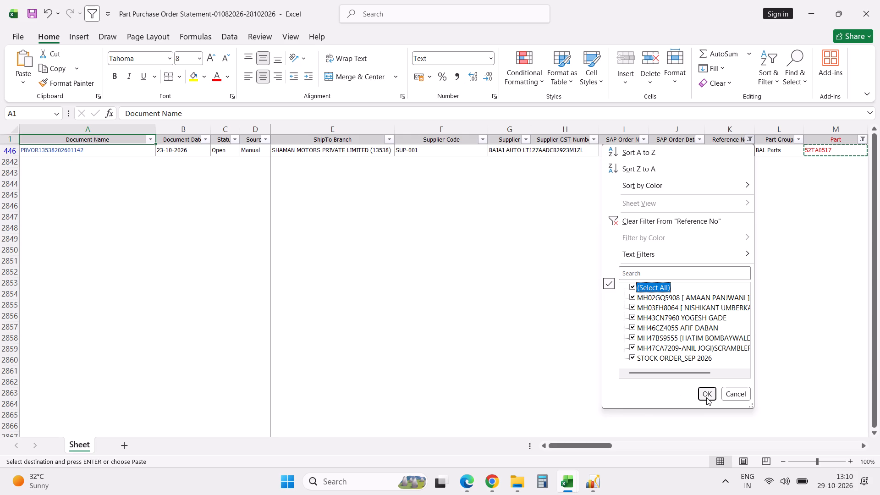
{"action": "left_click", "coordinate": [706, 397]}
Examine the 52TA0517 order lines across all references, checking the back-order, undispatched, in-transit and GRN quantities, SAP order numbers and reference numbers.
{"action": "left_click", "coordinate": [634, 309]}
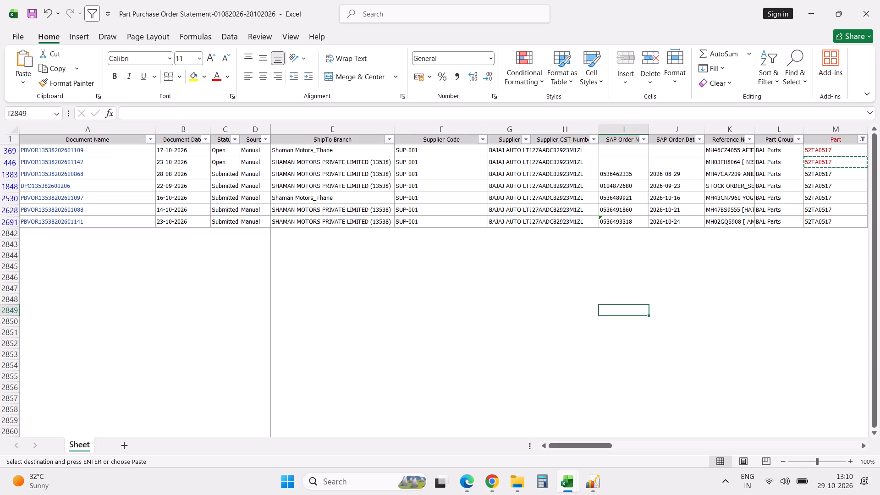
{"action": "key", "text": "Right"}
{"action": "key", "text": "Right"}
{"action": "key", "text": "Right"}
{"action": "key", "text": "Right"}
{"action": "key", "text": "Right"}
{"action": "key", "text": "Right"}
{"action": "key", "text": "Right"}
{"action": "key", "text": "Right"}
{"action": "key", "text": "Right"}
{"action": "key", "text": "Right"}
{"action": "key", "text": "Right"}
{"action": "key", "text": "Right"}
{"action": "key", "text": "Right"}
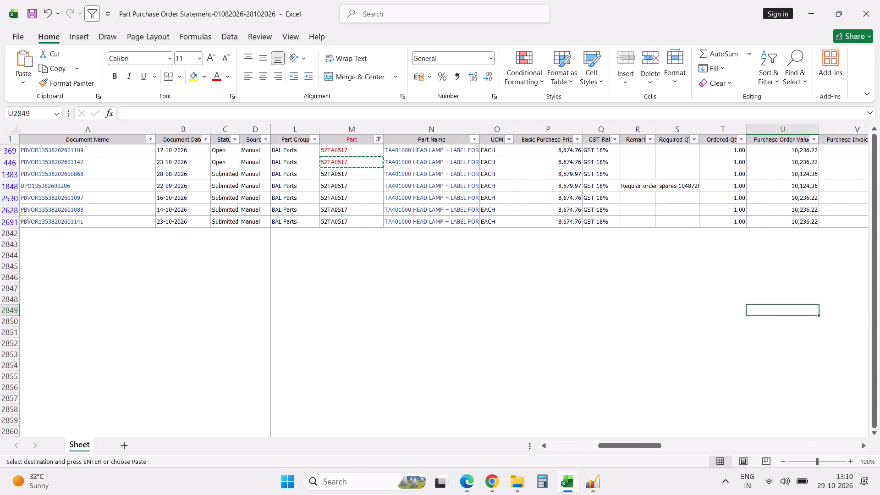
{"action": "key", "text": "Right"}
{"action": "key", "text": "Right"}
{"action": "key", "text": "Right"}
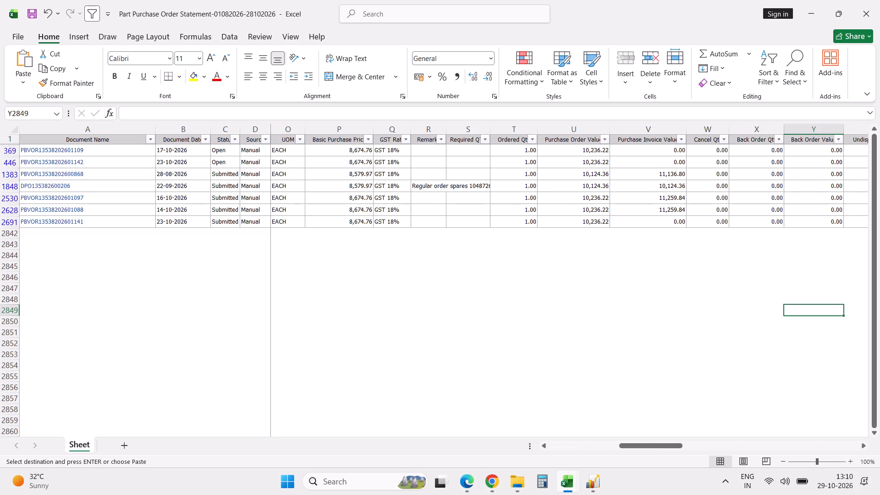
{"action": "key", "text": "Right"}
{"action": "key", "text": "Right"}
{"action": "key", "text": "Right"}
{"action": "key", "text": "Right"}
{"action": "key", "text": "Right"}
{"action": "key", "text": "Right"}
{"action": "key", "text": "Right"}
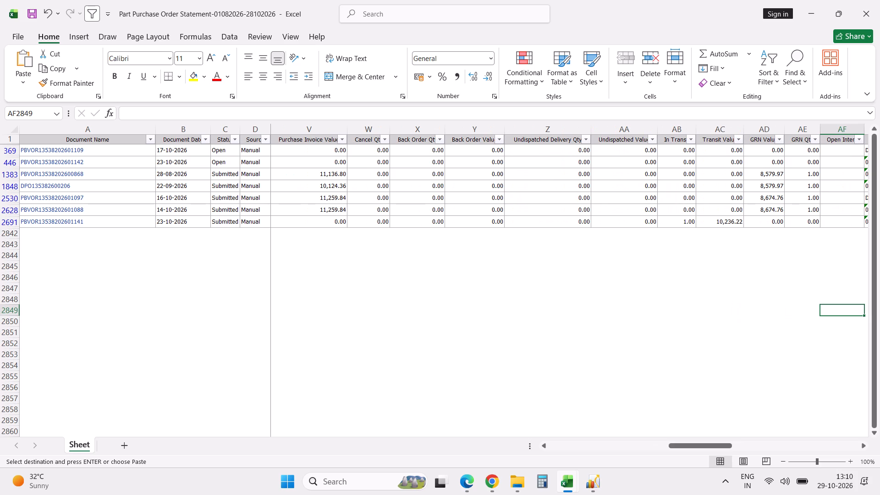
{"action": "key", "text": "Left"}
{"action": "key", "text": "Left"}
{"action": "key", "text": "Left"}
{"action": "key", "text": "Left"}
{"action": "key", "text": "Left"}
{"action": "key", "text": "Left"}
{"action": "key", "text": "Left"}
{"action": "key", "text": "Left"}
{"action": "key", "text": "Left"}
{"action": "key", "text": "Left"}
{"action": "key", "text": "Left"}
{"action": "key", "text": "Left"}
{"action": "key", "text": "Left"}
{"action": "key", "text": "Left"}
{"action": "key", "text": "Left"}
{"action": "key", "text": "Left"}
{"action": "key", "text": "Left"}
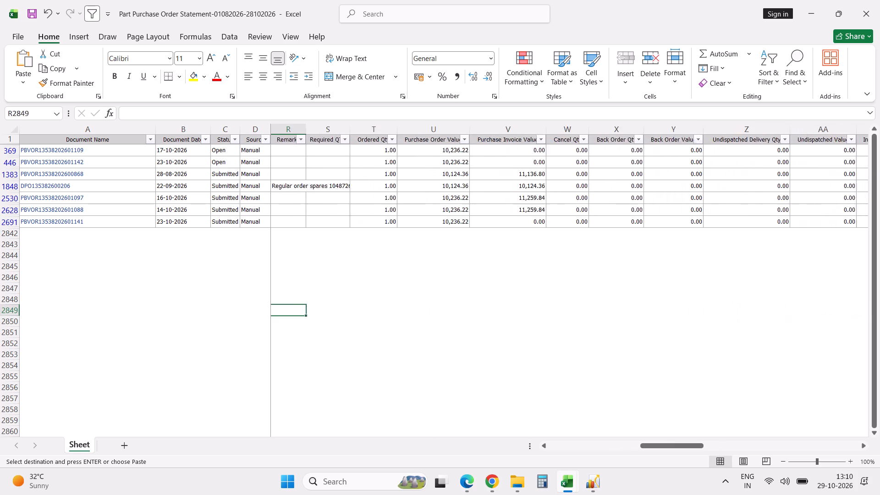
{"action": "key", "text": "Left"}
{"action": "key", "text": "Left"}
{"action": "key", "text": "Left"}
{"action": "key", "text": "Left"}
{"action": "key", "text": "Left"}
{"action": "key", "text": "Left"}
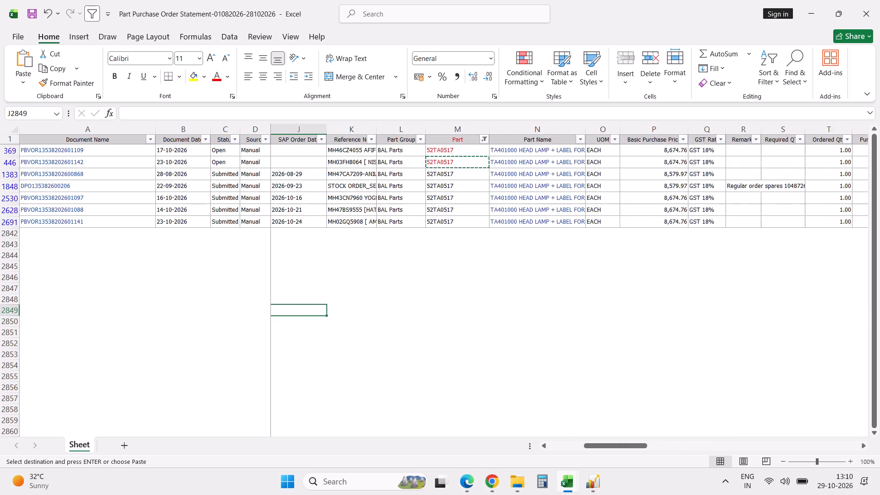
{"action": "key", "text": "Left"}
{"action": "key", "text": "Left"}
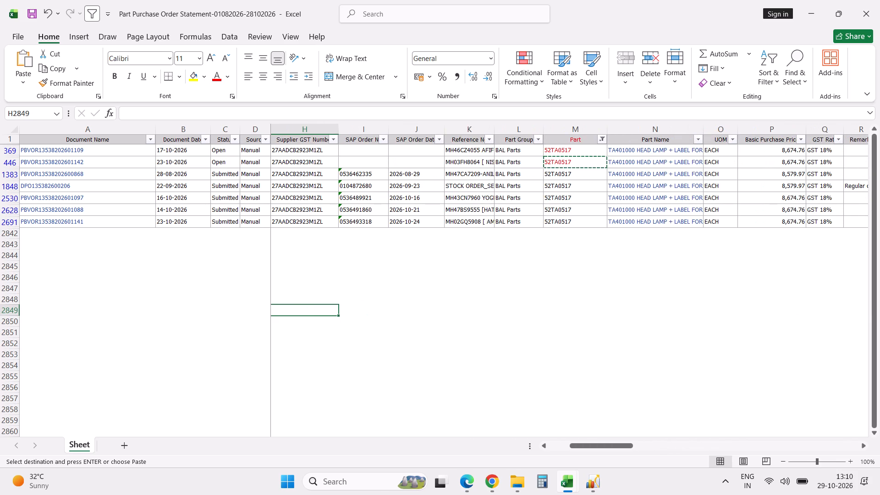
{"action": "left_click", "coordinate": [474, 223]}
Return to the PNA_All_3_Videos_Correlated workbook and review the Scrambler 400X entry in row 4, from location and job card date to order details.
{"action": "key", "text": "alt+Tab"}
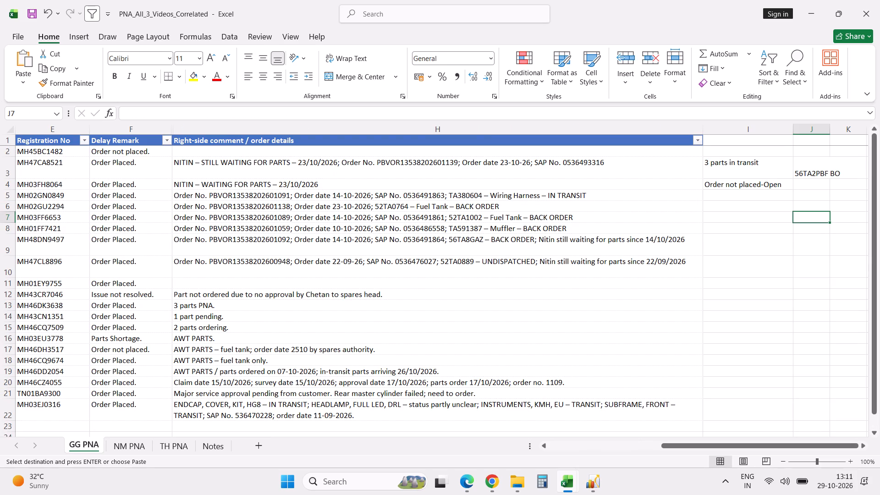
{"action": "left_click", "coordinate": [456, 195]}
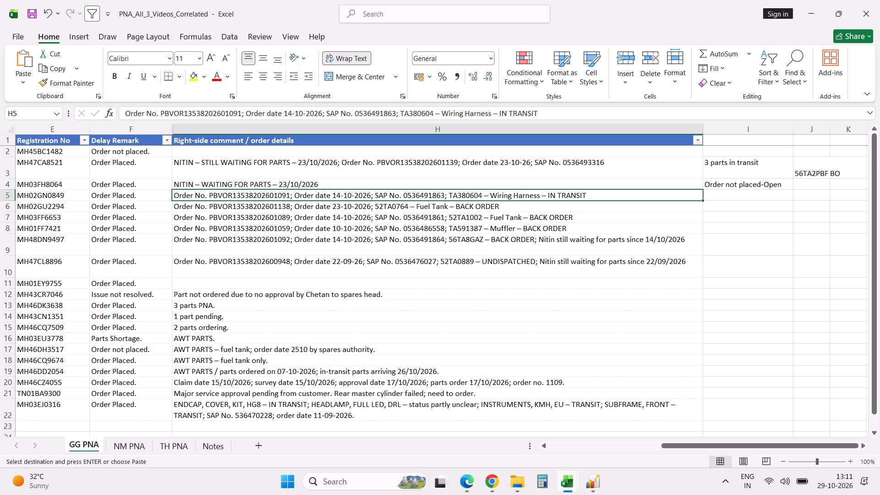
{"action": "key", "text": "Up"}
{"action": "key", "text": "Left"}
{"action": "key", "text": "Left"}
{"action": "key", "text": "Left"}
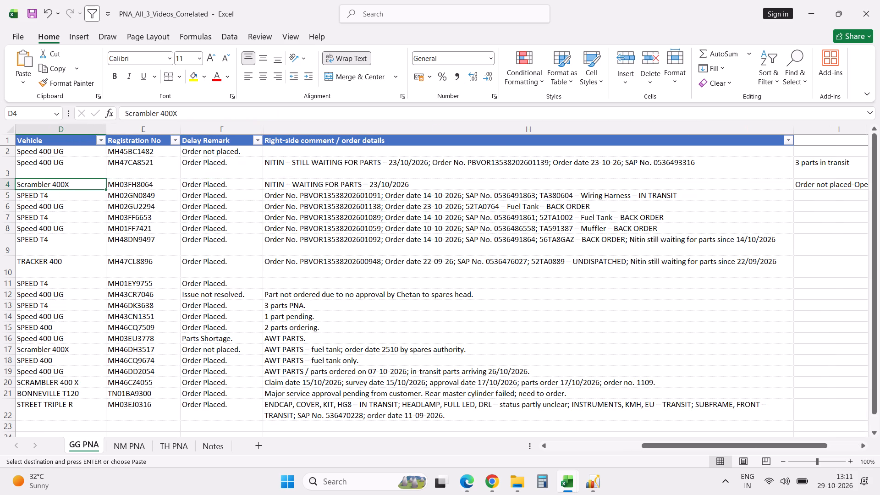
{"action": "key", "text": "Left"}
{"action": "key", "text": "Left"}
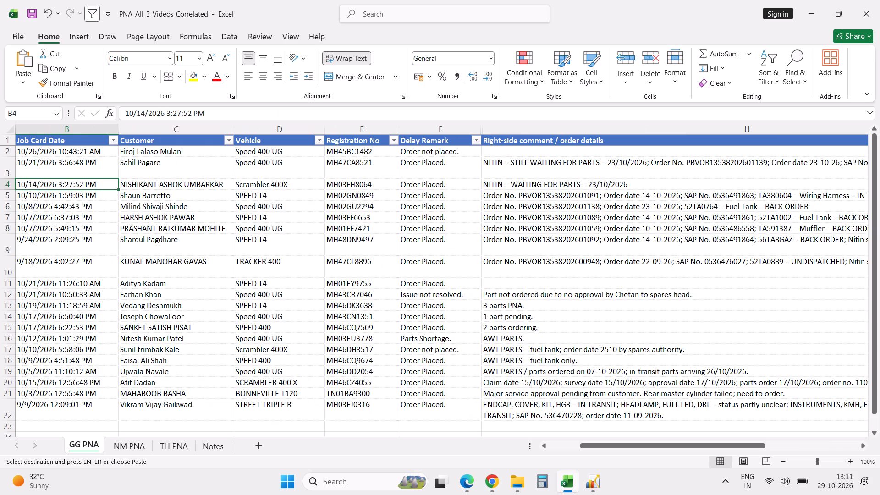
{"action": "key", "text": "Left"}
{"action": "key", "text": "Left"}
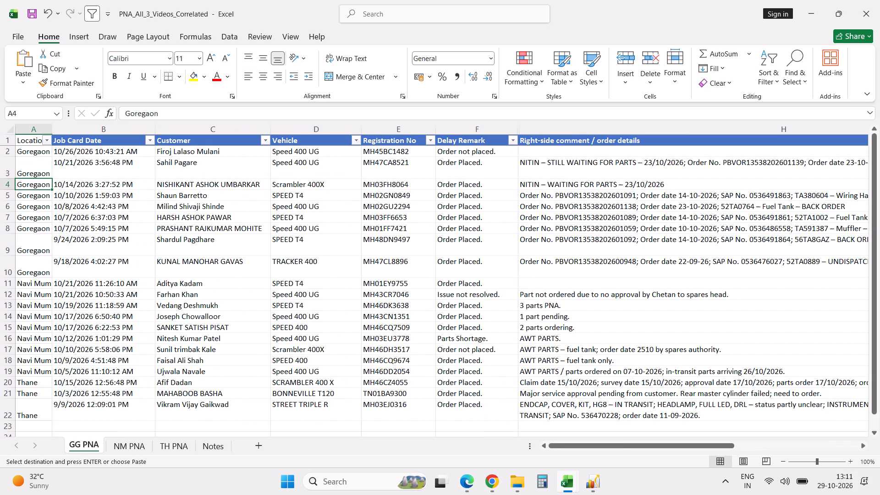
{"action": "key", "text": "Right"}
{"action": "key", "text": "Right"}
{"action": "key", "text": "Right"}
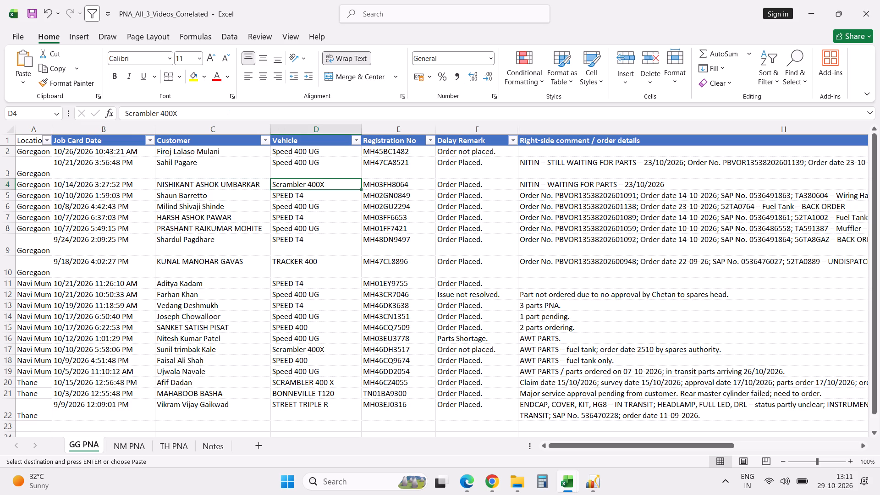
{"action": "key", "text": "Right"}
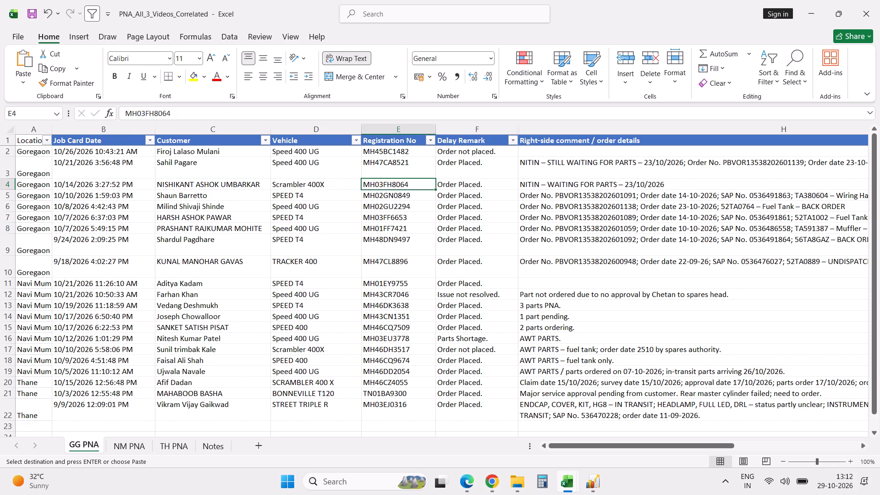
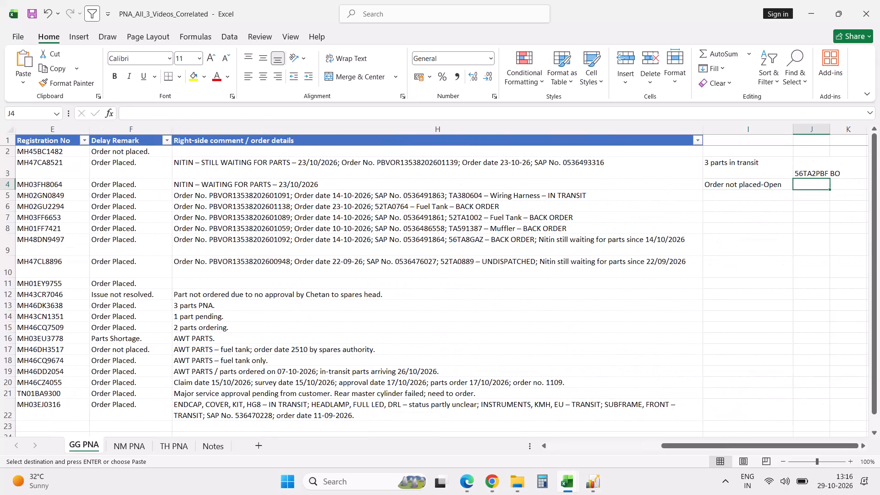
Copy part code TA380604 from the order details in cell H5 and filter the Part Purchase Order Statement's Part column by it.
{"action": "key", "text": "Left"}
{"action": "key", "text": "Left"}
{"action": "key", "text": "Down"}
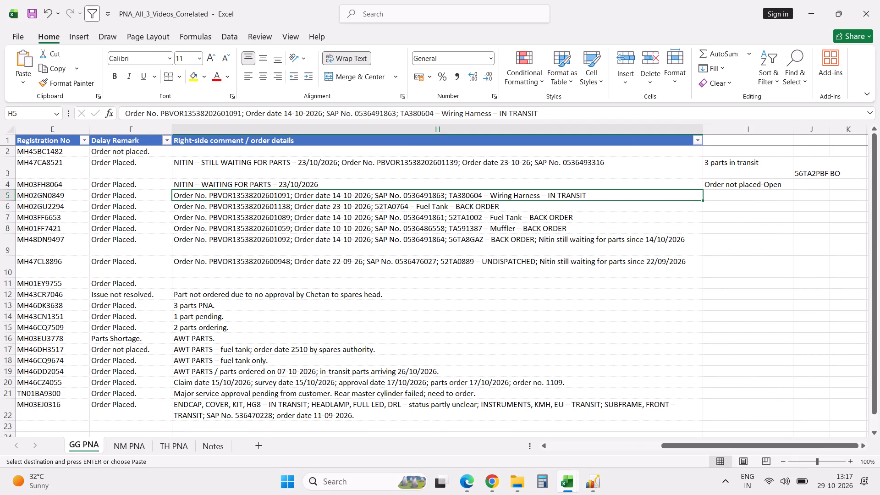
{"action": "left_click", "coordinate": [401, 113]}
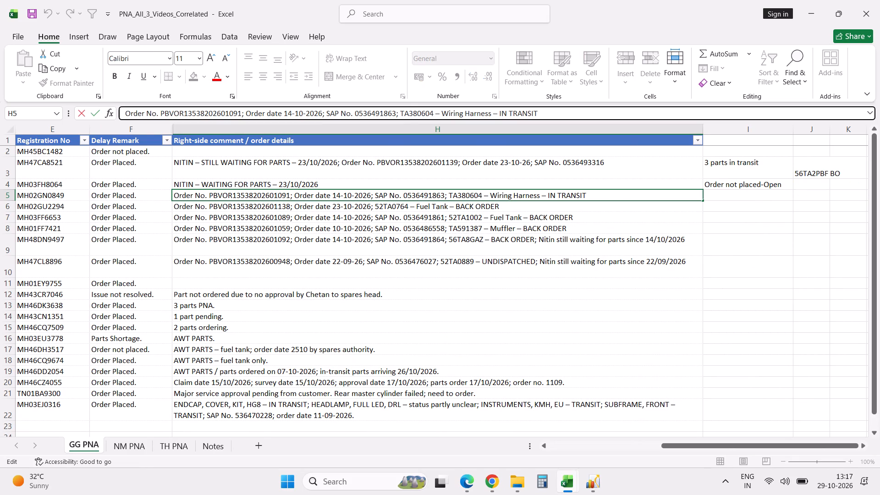
{"action": "key", "text": "shift+Right"}
{"action": "key", "text": "shift+Right"}
{"action": "key", "text": "shift+Right"}
{"action": "key", "text": "shift+Right"}
{"action": "key", "text": "shift+Right"}
{"action": "key", "text": "shift+Right"}
{"action": "key", "text": "shift+Right"}
{"action": "key", "text": "shift+Right"}
{"action": "key", "text": "ctrl+c"}
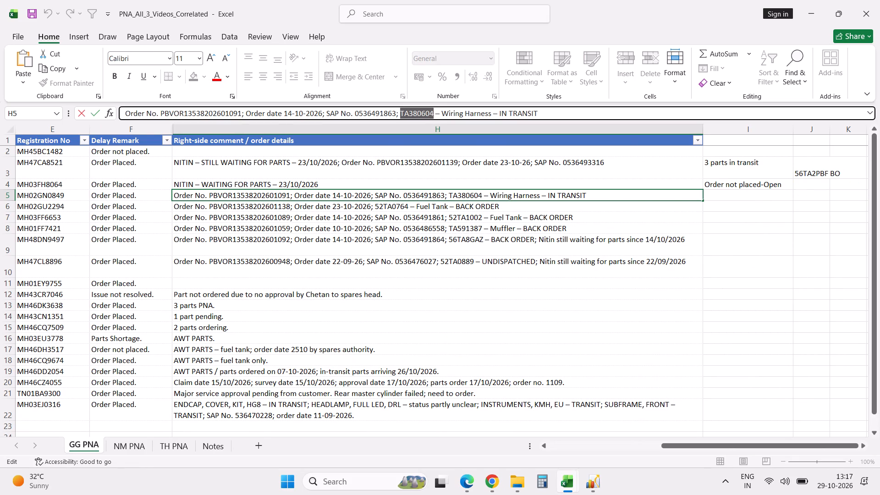
{"action": "key", "text": "alt+Tab"}
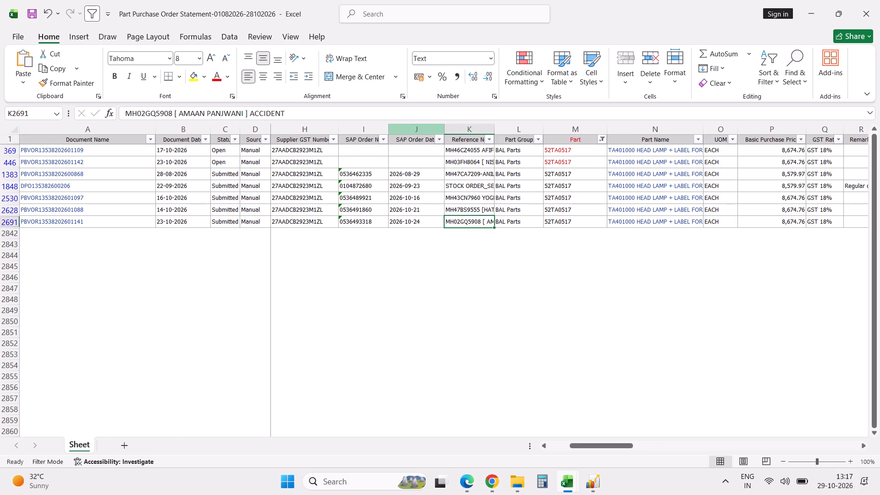
{"action": "left_click", "coordinate": [601, 140]}
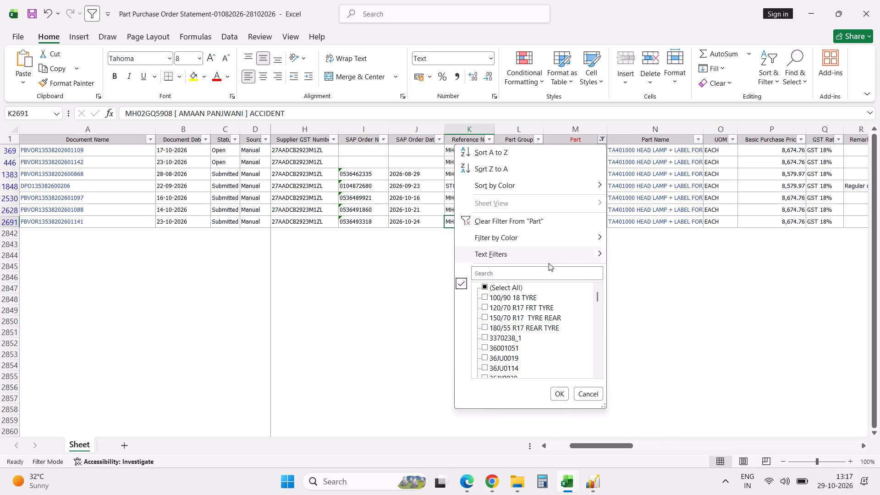
{"action": "left_click", "coordinate": [546, 274]}
{"action": "key", "text": "ctrl+v"}
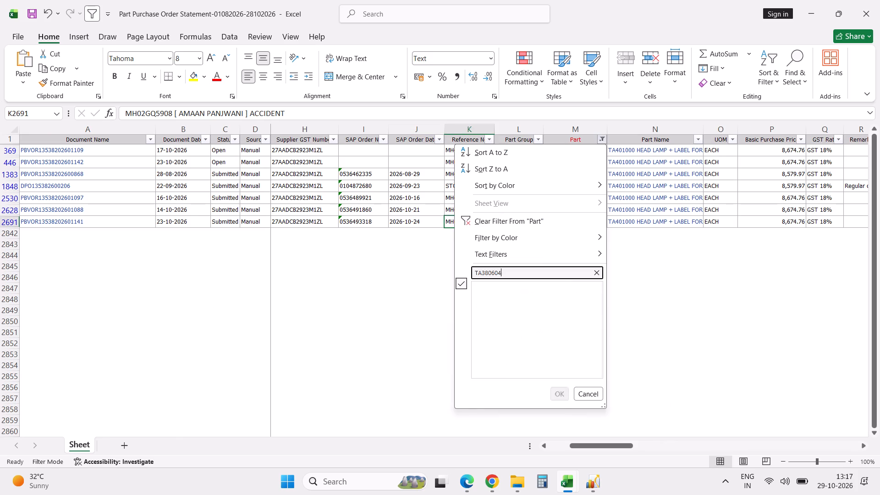
{"action": "key", "text": "Return"}
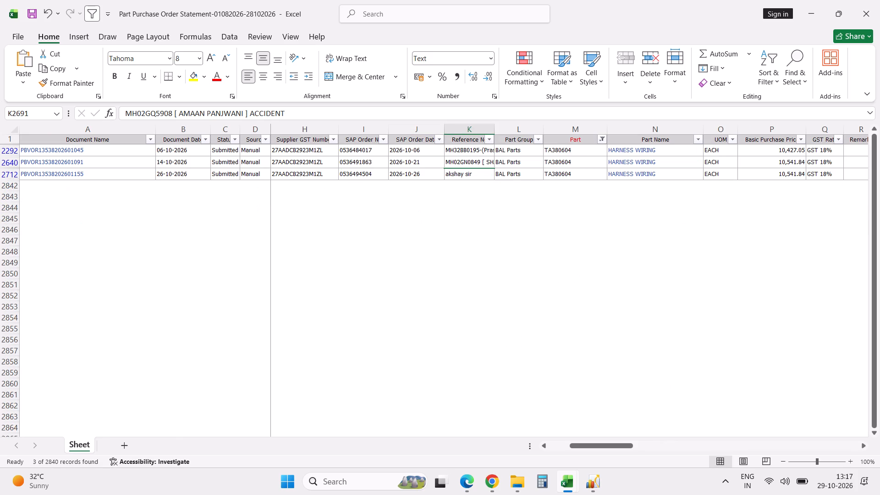
{"action": "key", "text": "Down"}
{"action": "key", "text": "Up"}
{"action": "key", "text": "Up"}
{"action": "key", "text": "alt+Tab"}
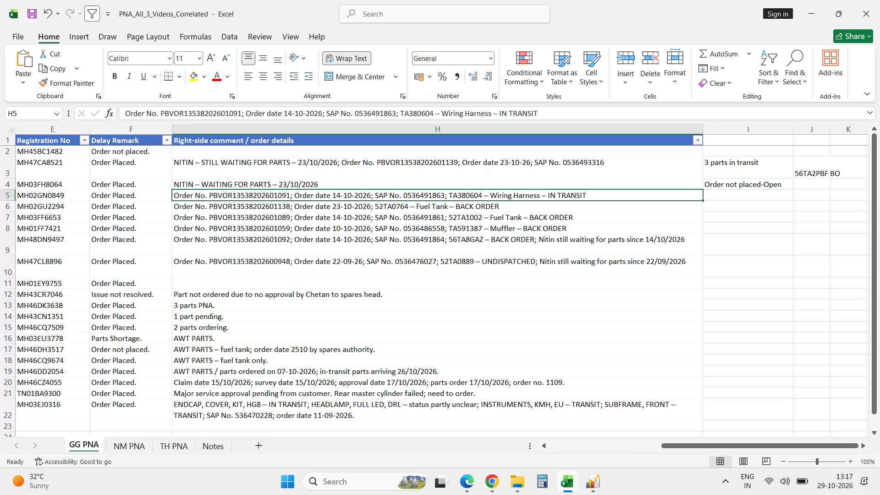
{"action": "key", "text": "alt+Tab"}
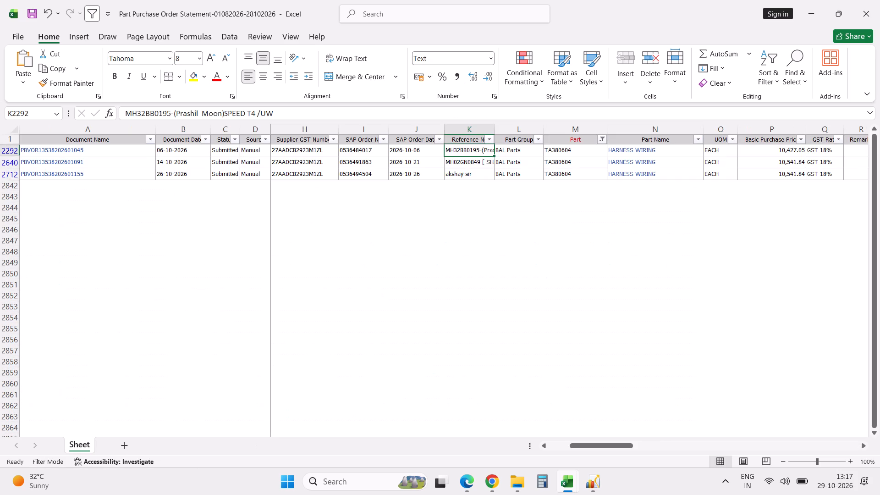
{"action": "key", "text": "Down"}
{"action": "key", "text": "Right"}
{"action": "key", "text": "Right"}
{"action": "key", "text": "Right"}
{"action": "key", "text": "Right"}
{"action": "key", "text": "Right"}
{"action": "key", "text": "Right"}
{"action": "key", "text": "Right"}
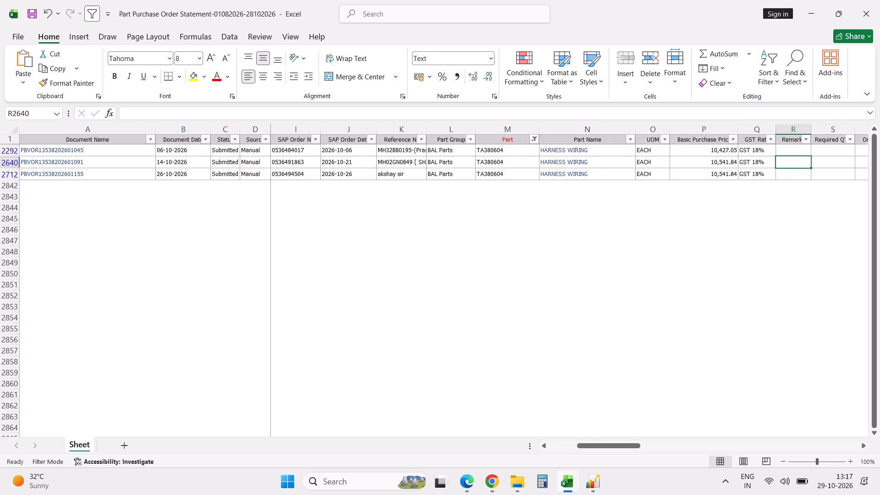
{"action": "key", "text": "Right"}
{"action": "key", "text": "Right"}
{"action": "key", "text": "Right"}
{"action": "key", "text": "Right"}
{"action": "key", "text": "Right"}
{"action": "key", "text": "Right"}
{"action": "key", "text": "Right"}
{"action": "key", "text": "Right"}
{"action": "key", "text": "Right"}
{"action": "key", "text": "Right"}
{"action": "key", "text": "Right"}
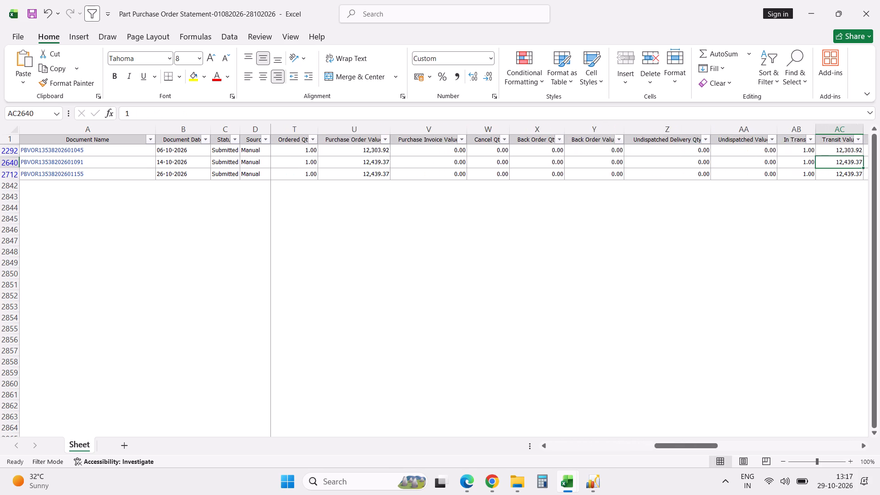
{"action": "key", "text": "Right"}
{"action": "key", "text": "alt+Tab"}
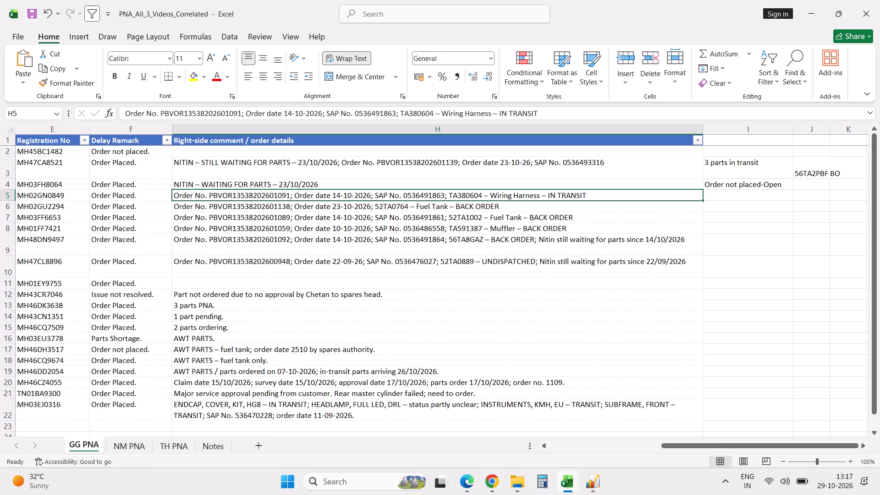
{"action": "key", "text": "alt+Tab"}
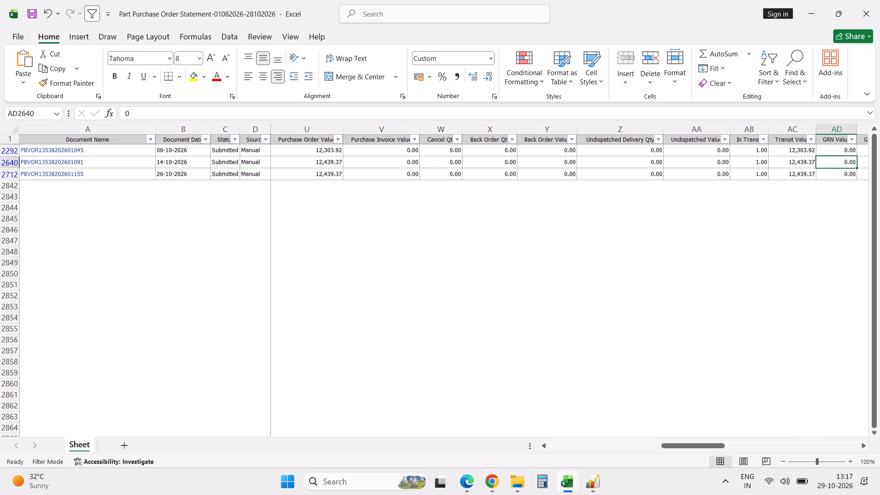
{"action": "key", "text": "Right"}
{"action": "key", "text": "Right"}
{"action": "key", "text": "Right"}
{"action": "key", "text": "Right"}
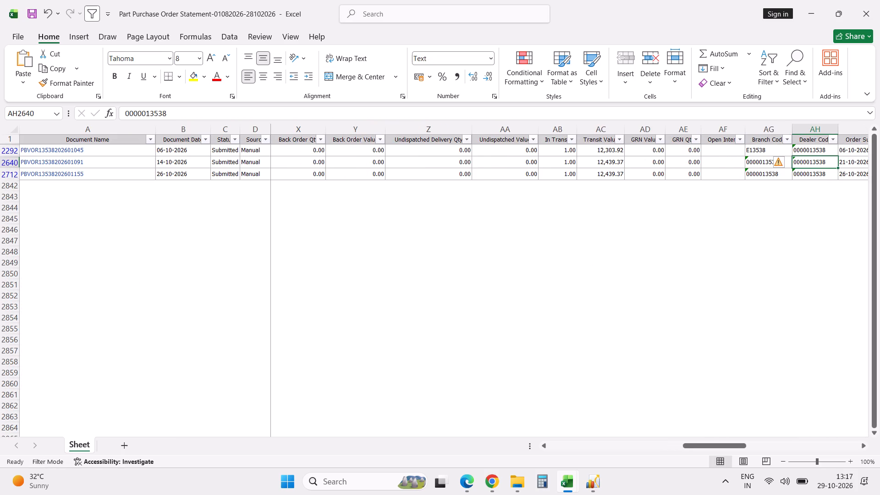
{"action": "key", "text": "Right"}
{"action": "key", "text": "Right"}
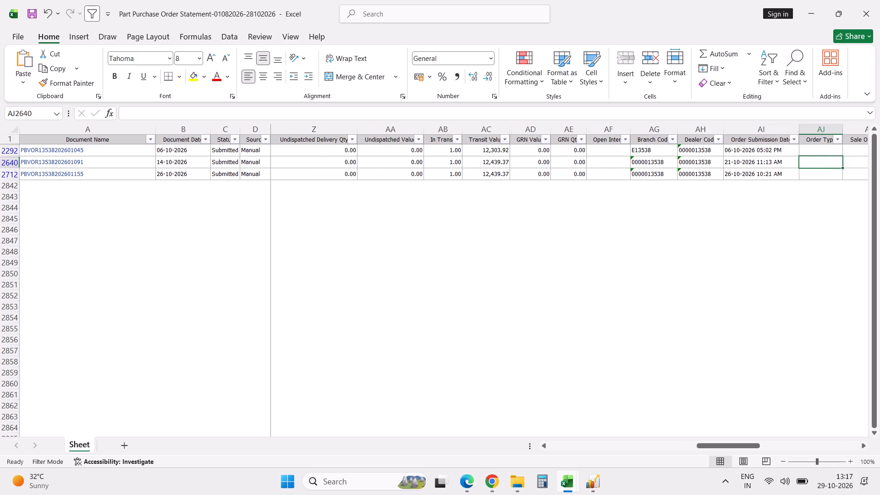
{"action": "key", "text": "Right"}
{"action": "key", "text": "Right"}
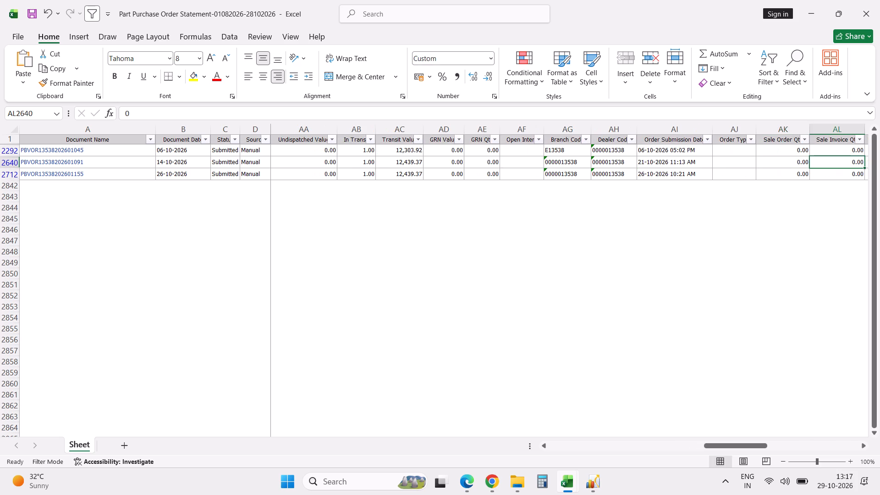
{"action": "key", "text": "Right"}
{"action": "key", "text": "Right"}
{"action": "key", "text": "Right"}
{"action": "key", "text": "Right"}
{"action": "key", "text": "Right"}
{"action": "key", "text": "Right"}
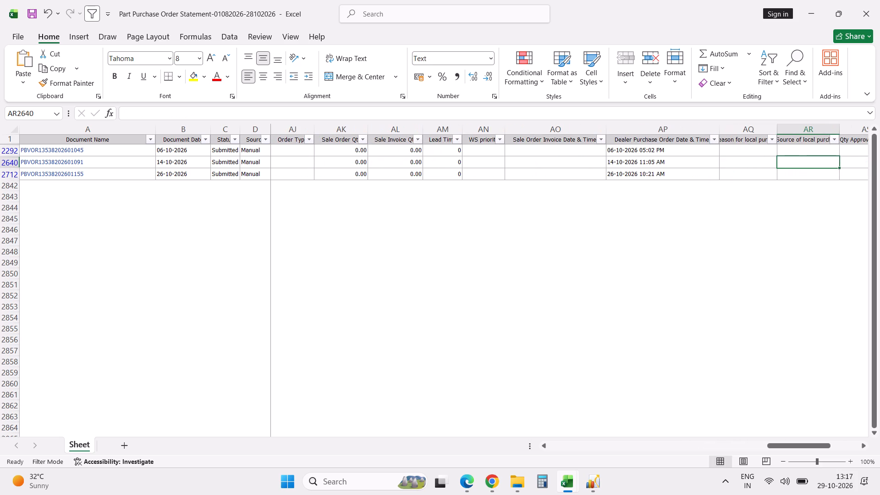
{"action": "key", "text": "Right"}
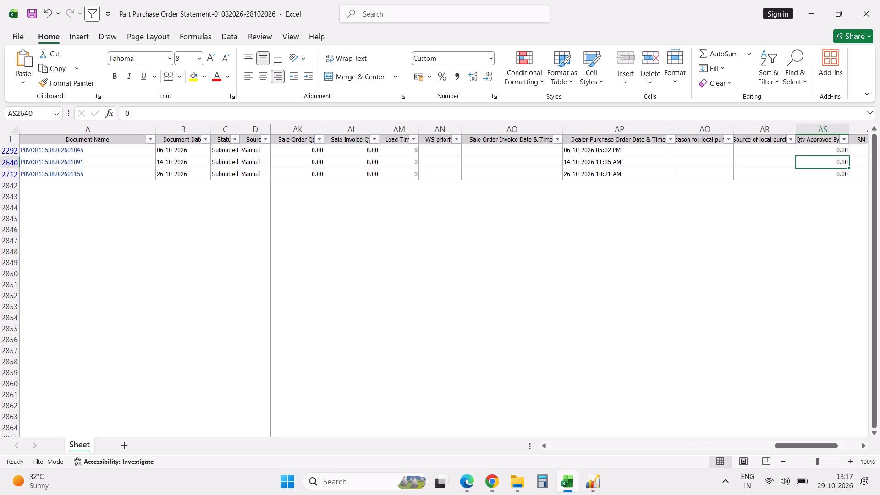
{"action": "key", "text": "Right"}
{"action": "key", "text": "Right"}
{"action": "key", "text": "Right"}
{"action": "key", "text": "Right"}
{"action": "key", "text": "Left"}
{"action": "key", "text": "Left"}
{"action": "key", "text": "Left"}
{"action": "key", "text": "Left"}
{"action": "key", "text": "Left"}
{"action": "key", "text": "Left"}
{"action": "key", "text": "Left"}
{"action": "key", "text": "Left"}
{"action": "key", "text": "Left"}
{"action": "key", "text": "Left"}
{"action": "key", "text": "Left"}
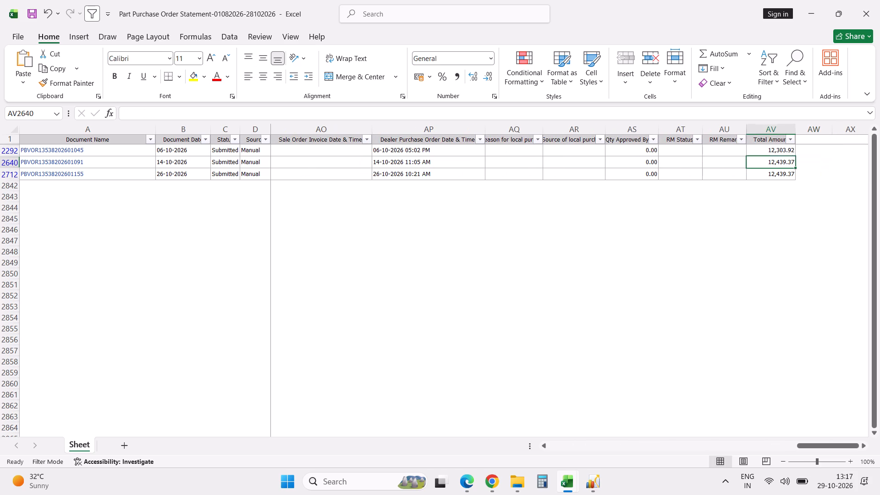
{"action": "key", "text": "Left"}
{"action": "key", "text": "Left"}
{"action": "key", "text": "Left"}
{"action": "key", "text": "Left"}
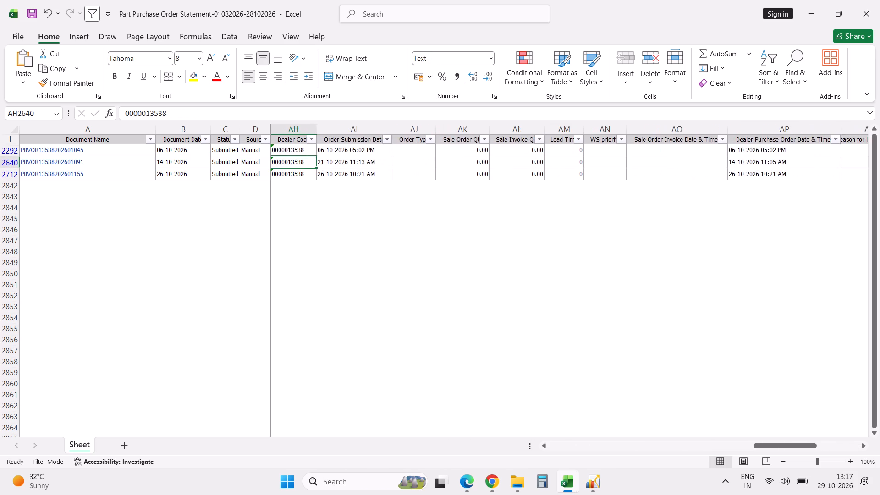
{"action": "key", "text": "Left"}
{"action": "key", "text": "Left"}
{"action": "key", "text": "Left"}
{"action": "key", "text": "Left"}
{"action": "key", "text": "Left"}
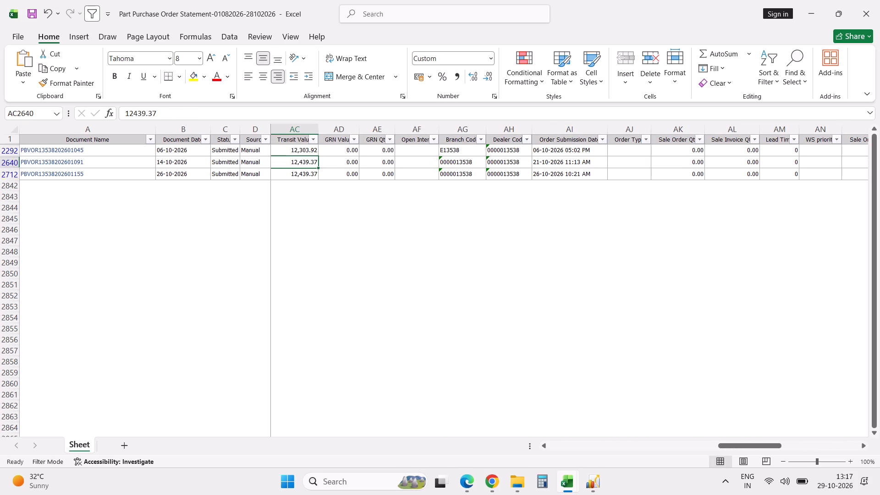
{"action": "key", "text": "Right"}
{"action": "key", "text": "Right"}
{"action": "key", "text": "Right"}
{"action": "key", "text": "Right"}
{"action": "key", "text": "Right"}
{"action": "key", "text": "Right"}
{"action": "key", "text": "Right"}
{"action": "key", "text": "Right"}
{"action": "key", "text": "Right"}
{"action": "key", "text": "Right"}
{"action": "key", "text": "Right"}
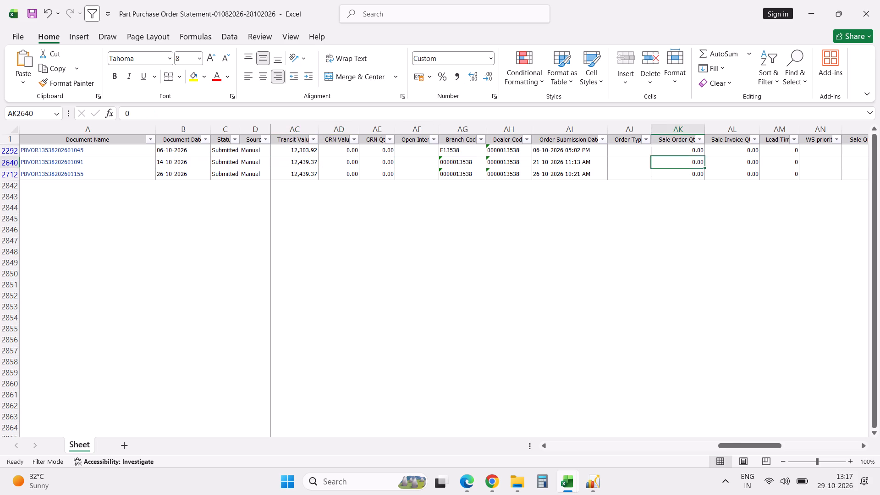
{"action": "key", "text": "Right"}
{"action": "key", "text": "Right"}
{"action": "key", "text": "Right"}
{"action": "key", "text": "Right"}
{"action": "key", "text": "Right"}
{"action": "key", "text": "Right"}
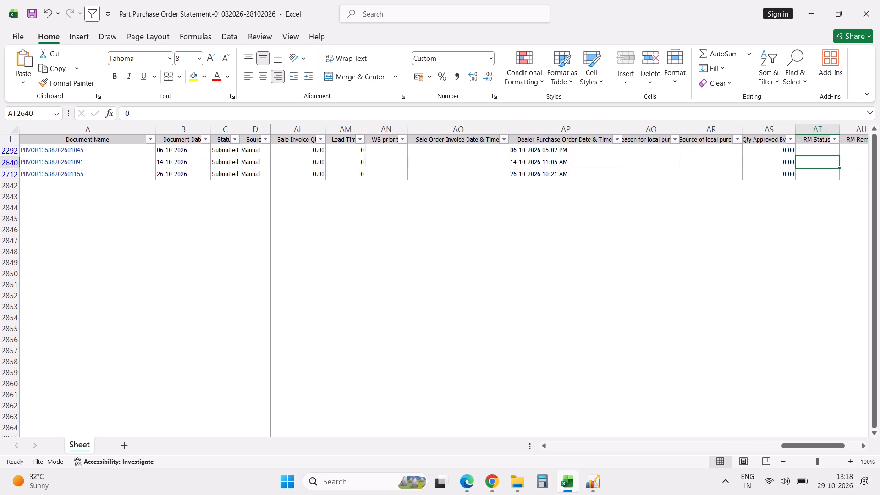
{"action": "key", "text": "Right"}
{"action": "key", "text": "Right"}
{"action": "key", "text": "Right"}
{"action": "key", "text": "Left"}
{"action": "key", "text": "Left"}
{"action": "key", "text": "Left"}
{"action": "key", "text": "Left"}
{"action": "key", "text": "Left"}
{"action": "key", "text": "Left"}
{"action": "key", "text": "Left"}
{"action": "key", "text": "Left"}
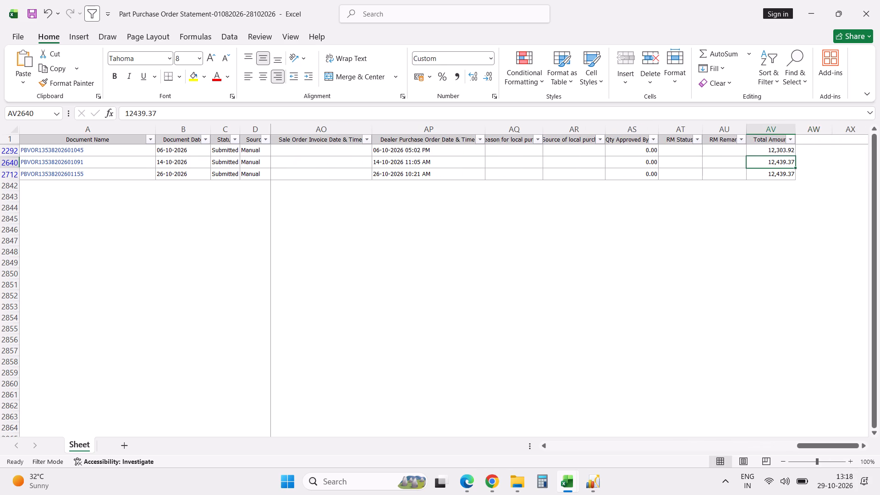
{"action": "key", "text": "Left"}
{"action": "key", "text": "Left"}
{"action": "key", "text": "Left"}
{"action": "key", "text": "Left"}
{"action": "key", "text": "Left"}
{"action": "key", "text": "Left"}
{"action": "key", "text": "Left"}
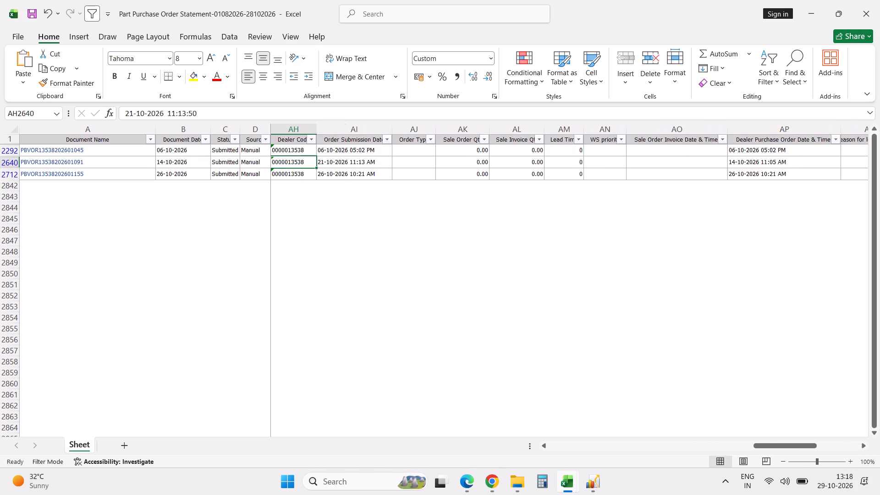
{"action": "key", "text": "Left"}
{"action": "key", "text": "Left"}
{"action": "key", "text": "Left"}
{"action": "key", "text": "Left"}
{"action": "key", "text": "Left"}
{"action": "key", "text": "Left"}
{"action": "key", "text": "Left"}
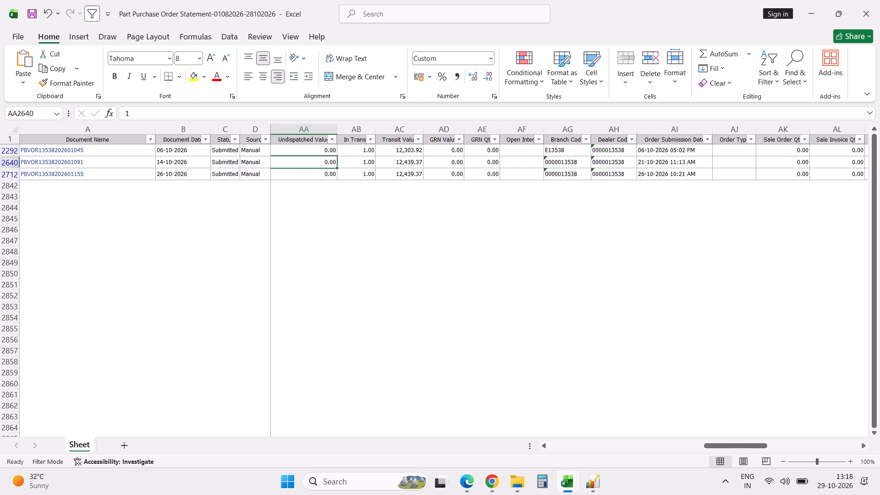
{"action": "key", "text": "Left"}
{"action": "key", "text": "alt+Tab"}
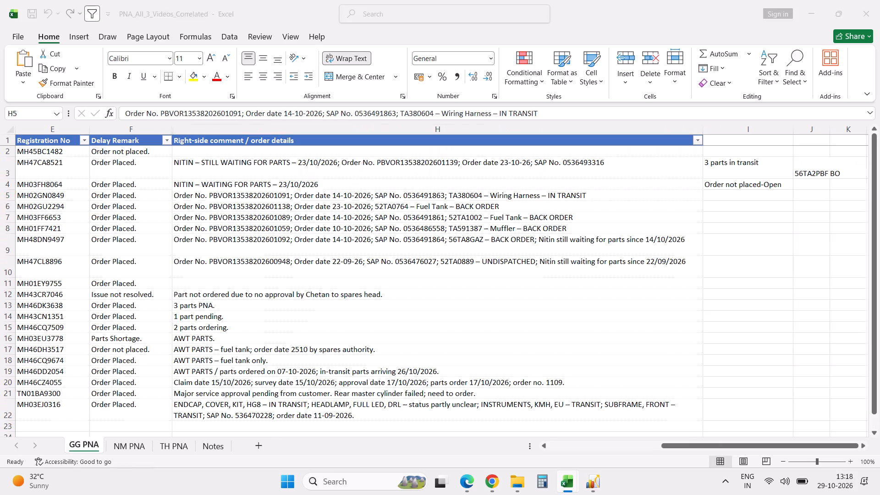
{"action": "key", "text": "Right"}
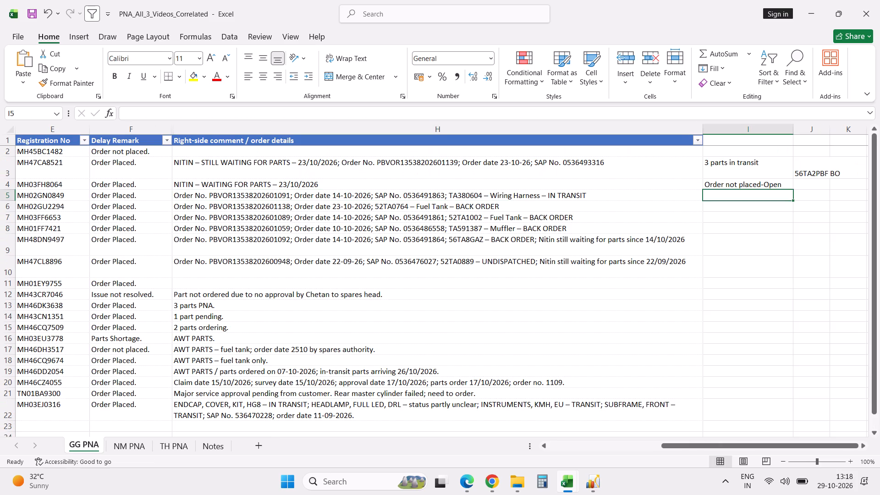
{"action": "type", "text": "In transit"}
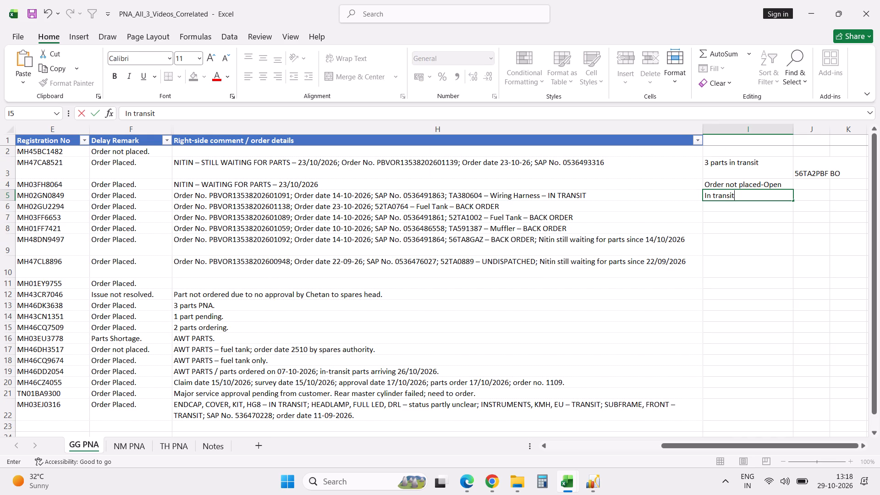
{"action": "key", "text": "Return"}
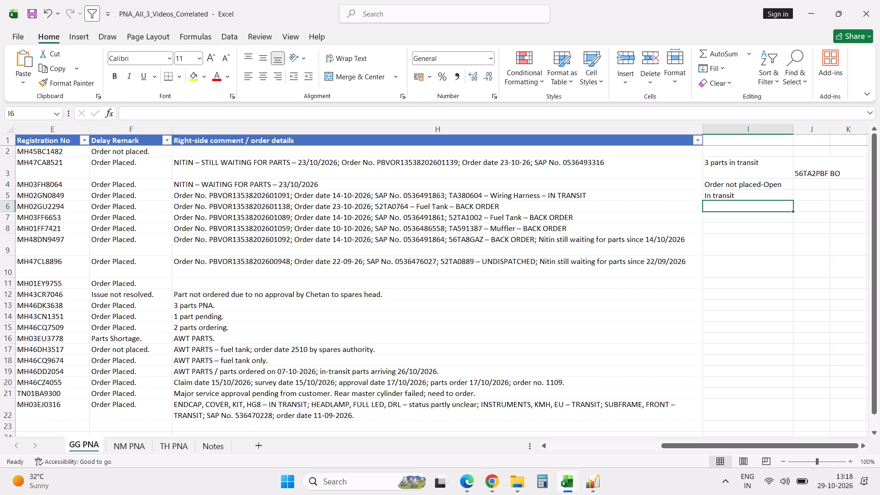
{"action": "key", "text": "alt+Tab"}
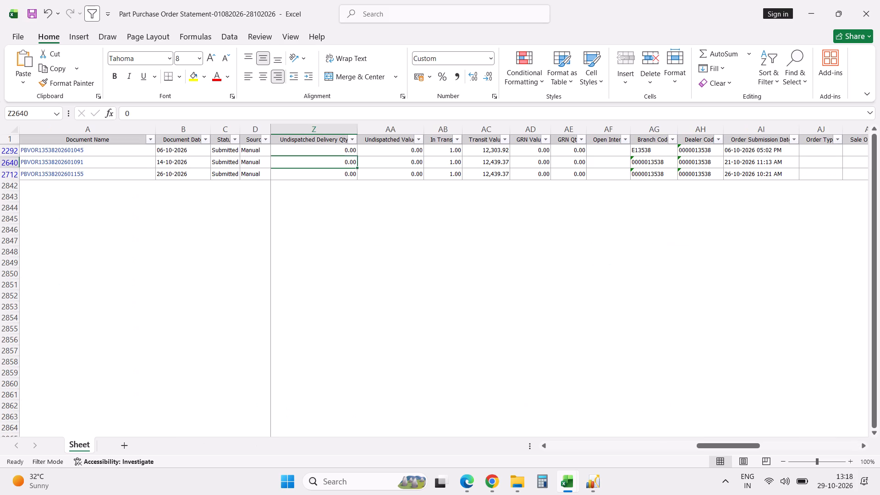
{"action": "key", "text": "Left"}
{"action": "key", "text": "Left"}
{"action": "key", "text": "Left"}
{"action": "key", "text": "Left"}
{"action": "key", "text": "Left"}
{"action": "key", "text": "Left"}
{"action": "key", "text": "Left"}
{"action": "key", "text": "Left"}
{"action": "key", "text": "Left"}
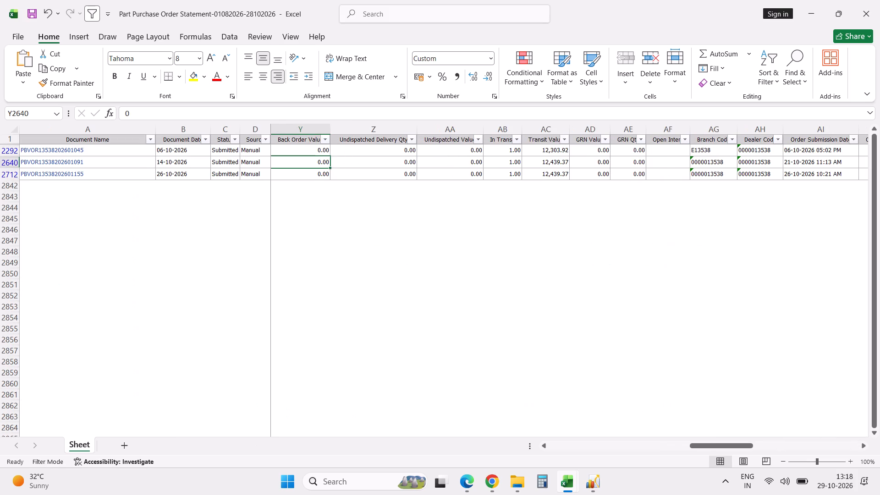
{"action": "key", "text": "Left"}
{"action": "key", "text": "Left"}
{"action": "key", "text": "Left"}
{"action": "key", "text": "Left"}
{"action": "key", "text": "Left"}
{"action": "key", "text": "Left"}
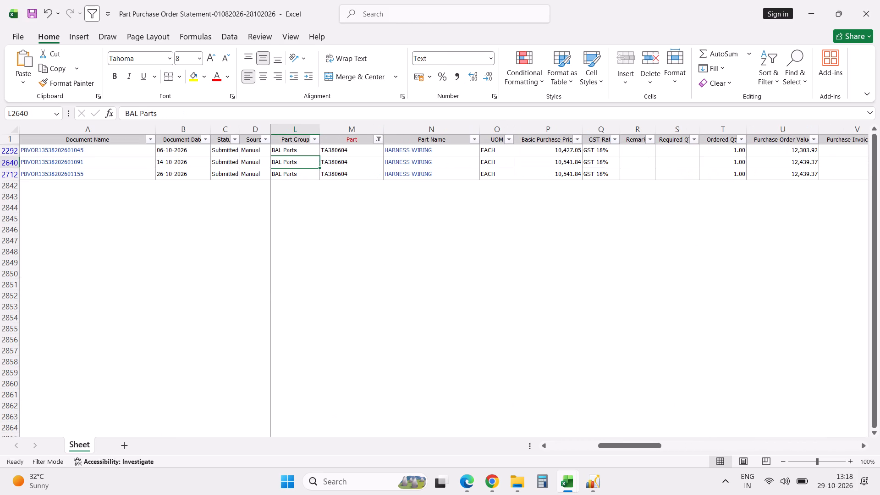
{"action": "key", "text": "alt+Tab"}
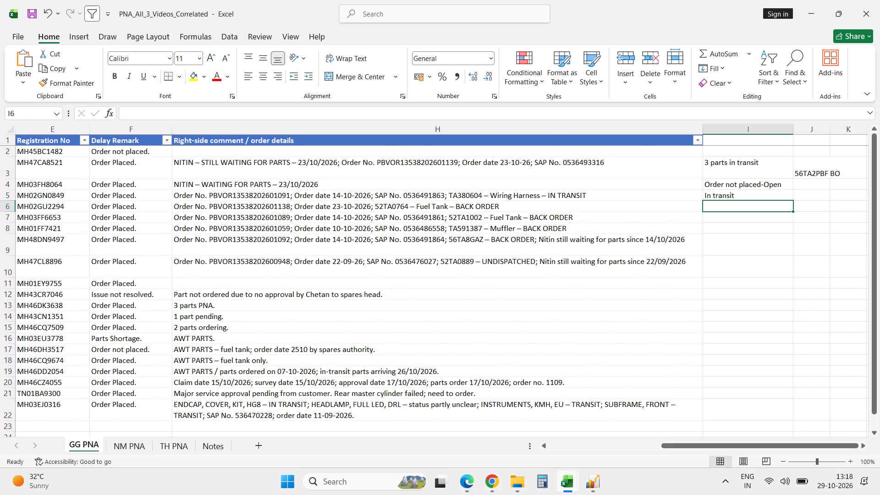
In the purchase order statement, clear the TA380604 part filter and filter the document names by 601138.
{"action": "key", "text": "alt+Tab"}
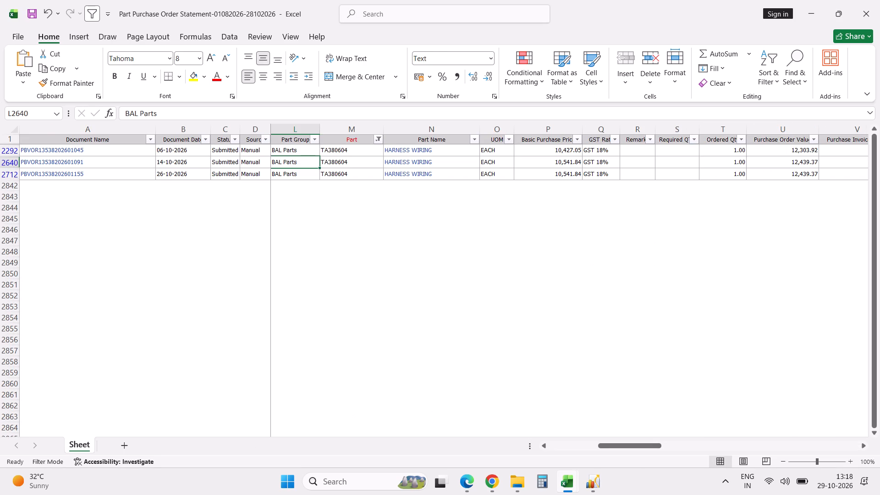
{"action": "left_click", "coordinate": [376, 137]}
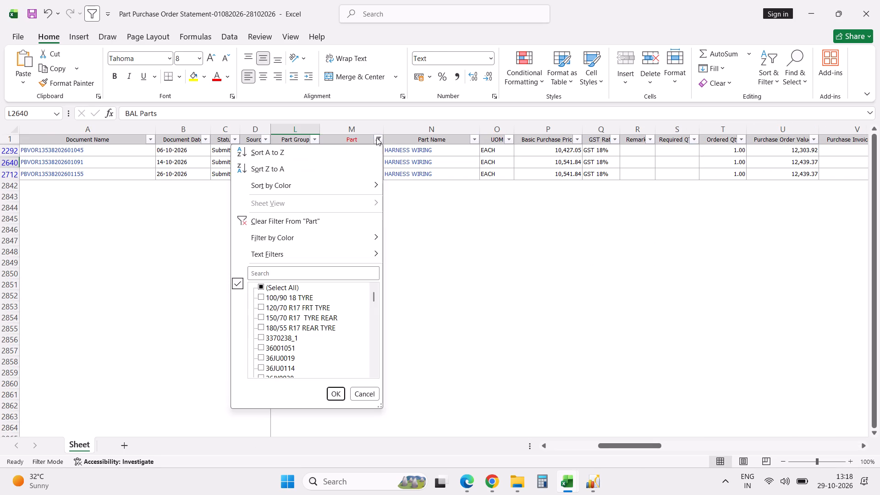
{"action": "left_click", "coordinate": [289, 289]}
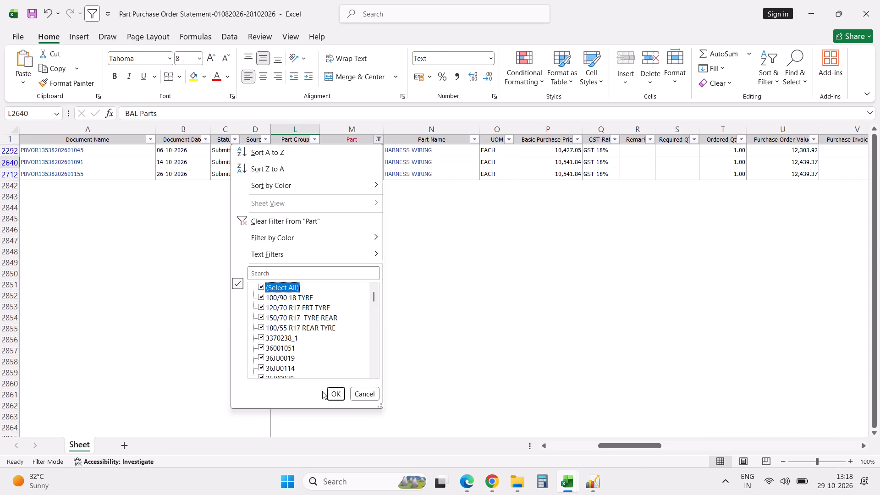
{"action": "left_click", "coordinate": [337, 393]}
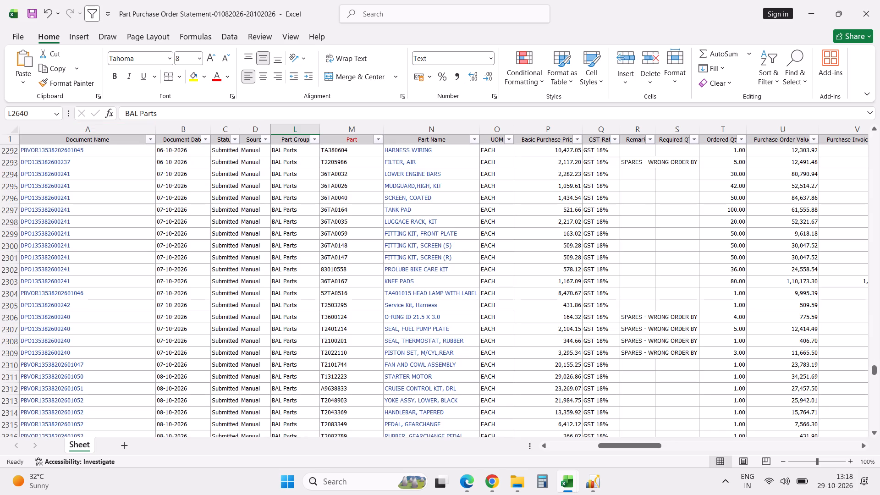
{"action": "left_click", "coordinate": [149, 142]}
{"action": "left_click", "coordinate": [121, 274]}
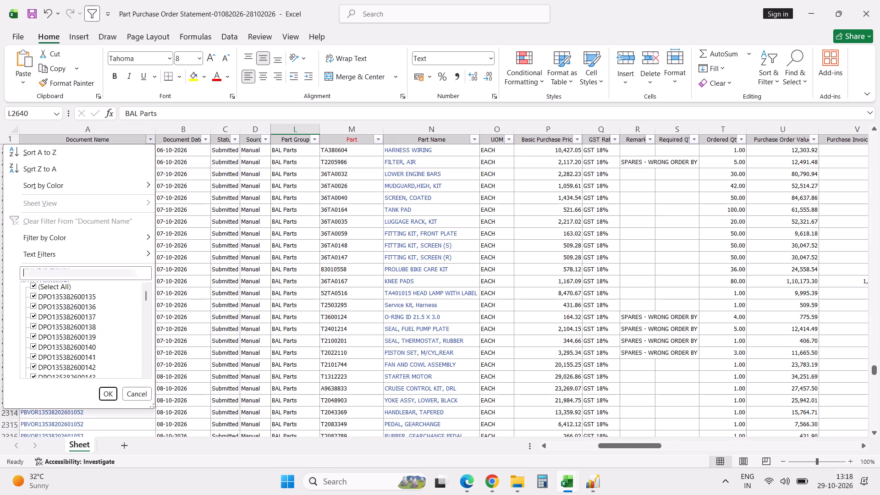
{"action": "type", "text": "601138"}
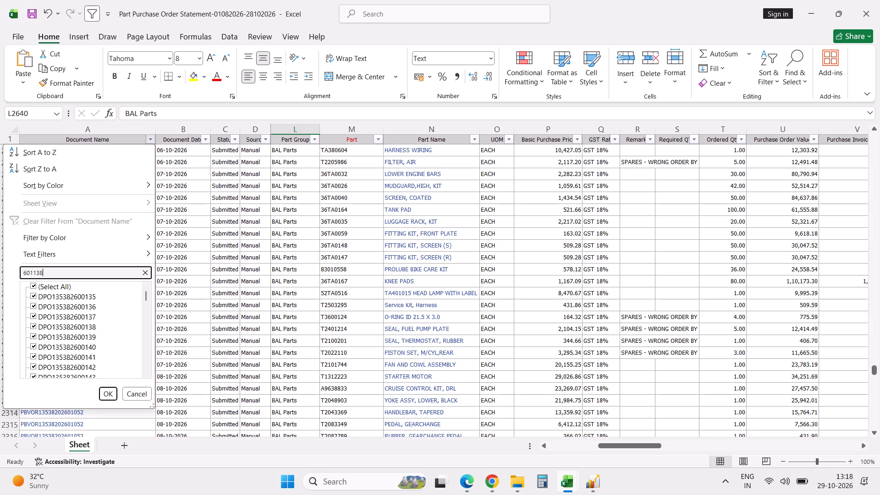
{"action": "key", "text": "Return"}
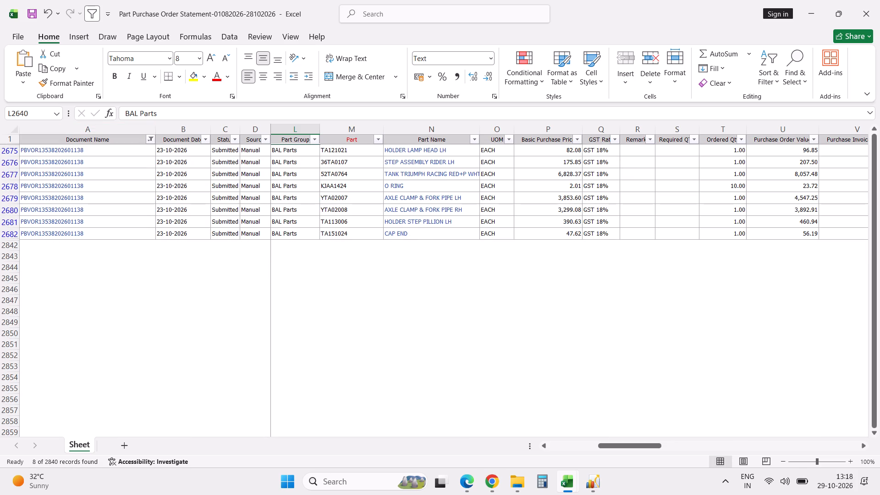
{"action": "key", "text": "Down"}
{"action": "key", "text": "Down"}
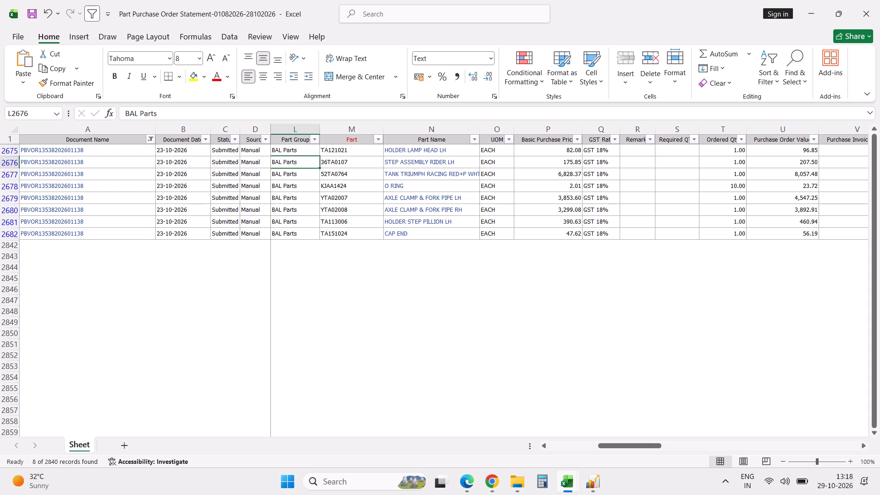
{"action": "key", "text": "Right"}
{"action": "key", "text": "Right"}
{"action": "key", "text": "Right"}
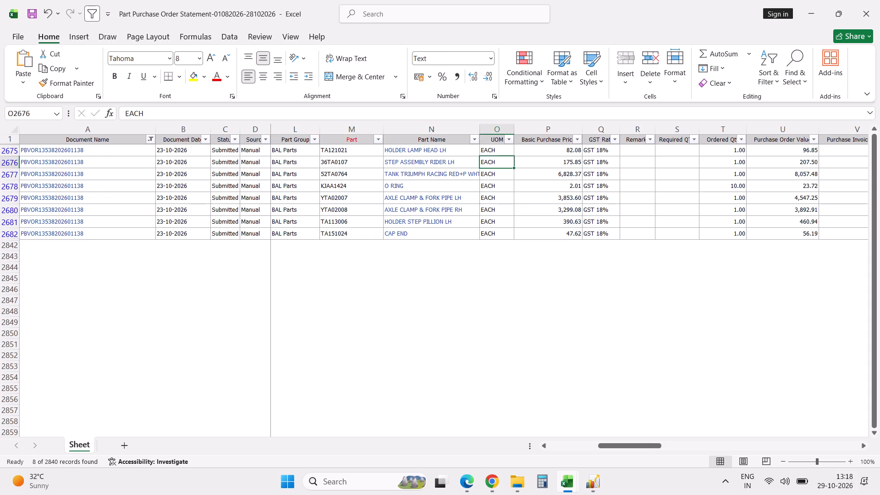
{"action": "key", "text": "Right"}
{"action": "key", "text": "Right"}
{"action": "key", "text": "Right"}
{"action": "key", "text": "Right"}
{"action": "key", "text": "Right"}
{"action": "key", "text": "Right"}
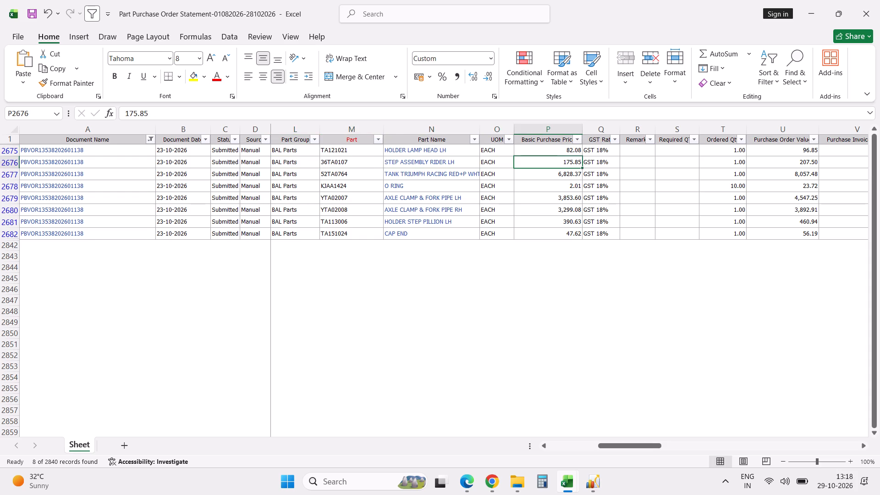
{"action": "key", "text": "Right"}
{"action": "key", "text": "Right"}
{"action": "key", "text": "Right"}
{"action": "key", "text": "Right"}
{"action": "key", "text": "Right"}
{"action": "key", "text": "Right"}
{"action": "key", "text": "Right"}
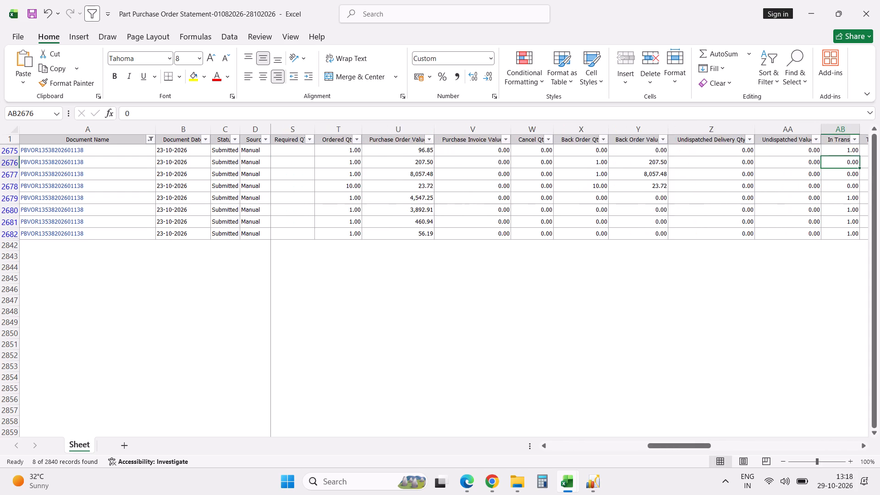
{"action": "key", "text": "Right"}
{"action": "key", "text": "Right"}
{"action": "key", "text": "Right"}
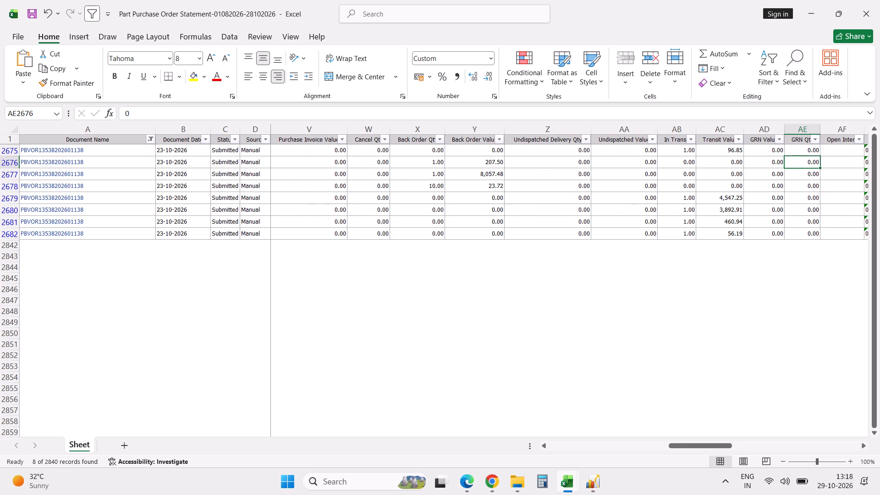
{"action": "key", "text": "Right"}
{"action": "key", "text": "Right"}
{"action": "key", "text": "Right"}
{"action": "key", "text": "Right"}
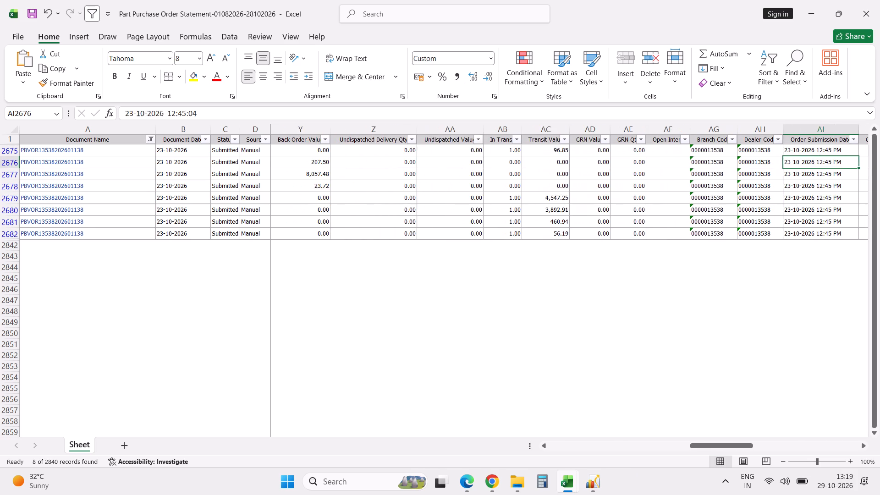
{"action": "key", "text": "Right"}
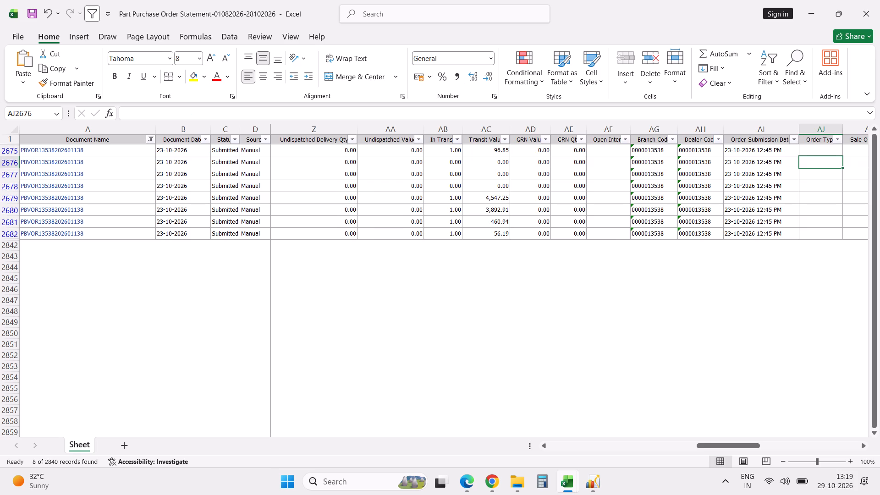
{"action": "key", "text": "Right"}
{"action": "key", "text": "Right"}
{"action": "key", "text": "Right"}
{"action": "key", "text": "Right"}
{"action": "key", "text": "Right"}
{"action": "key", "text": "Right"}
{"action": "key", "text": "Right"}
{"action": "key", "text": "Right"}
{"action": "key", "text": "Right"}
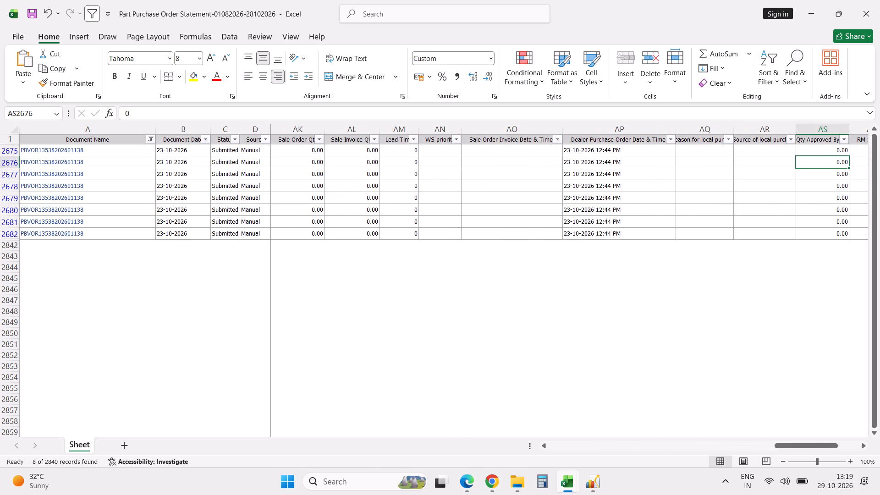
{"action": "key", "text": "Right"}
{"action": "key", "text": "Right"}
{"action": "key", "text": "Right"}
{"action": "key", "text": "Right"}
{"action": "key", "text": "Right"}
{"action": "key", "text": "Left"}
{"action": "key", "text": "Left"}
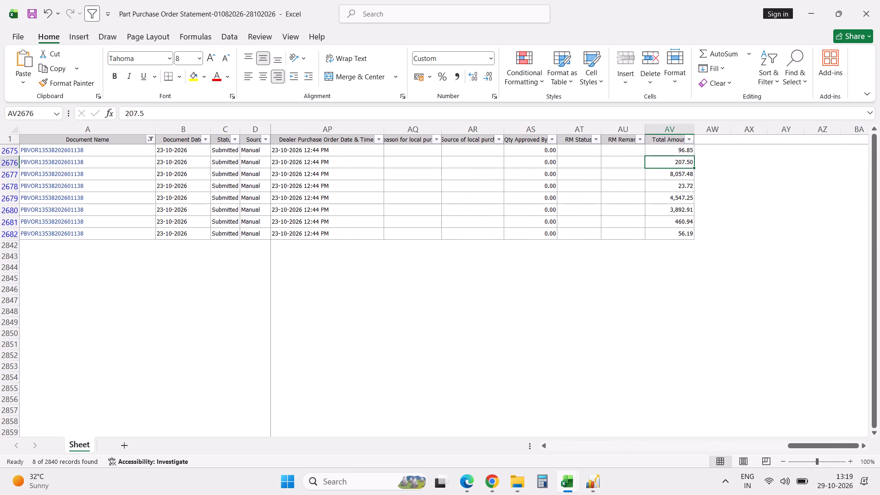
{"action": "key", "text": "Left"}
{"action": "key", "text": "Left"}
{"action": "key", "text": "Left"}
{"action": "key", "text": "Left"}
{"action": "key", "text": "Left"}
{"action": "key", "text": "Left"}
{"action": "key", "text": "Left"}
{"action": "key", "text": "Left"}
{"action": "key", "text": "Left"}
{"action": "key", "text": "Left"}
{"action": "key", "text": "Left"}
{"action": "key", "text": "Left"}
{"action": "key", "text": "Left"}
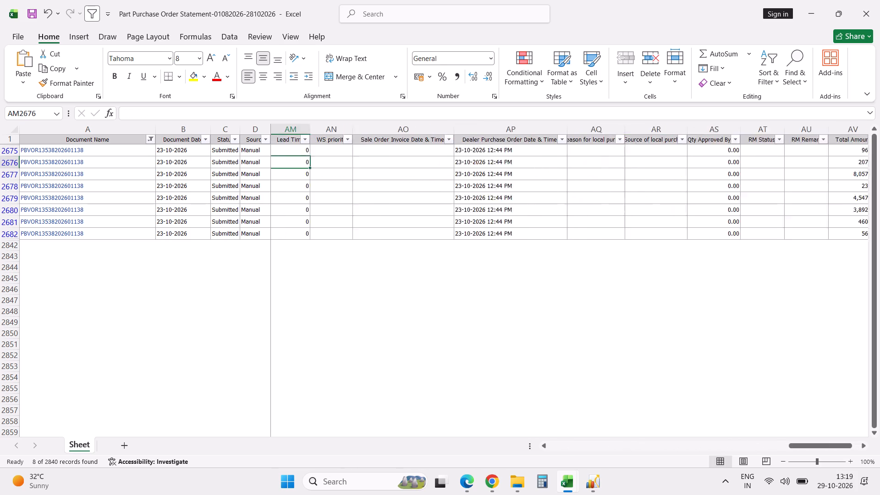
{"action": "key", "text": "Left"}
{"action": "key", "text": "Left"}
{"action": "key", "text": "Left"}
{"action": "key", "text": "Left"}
{"action": "key", "text": "Left"}
{"action": "key", "text": "Left"}
{"action": "key", "text": "Left"}
{"action": "key", "text": "Left"}
{"action": "key", "text": "Left"}
{"action": "key", "text": "Left"}
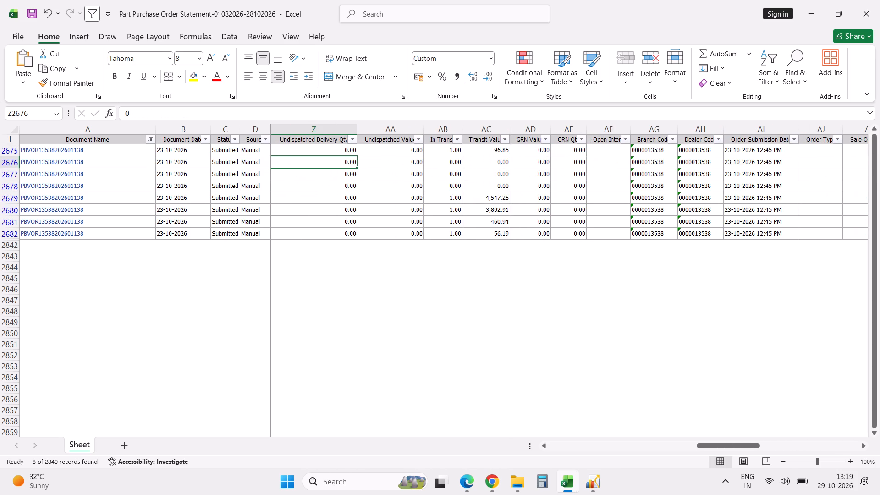
{"action": "key", "text": "Left"}
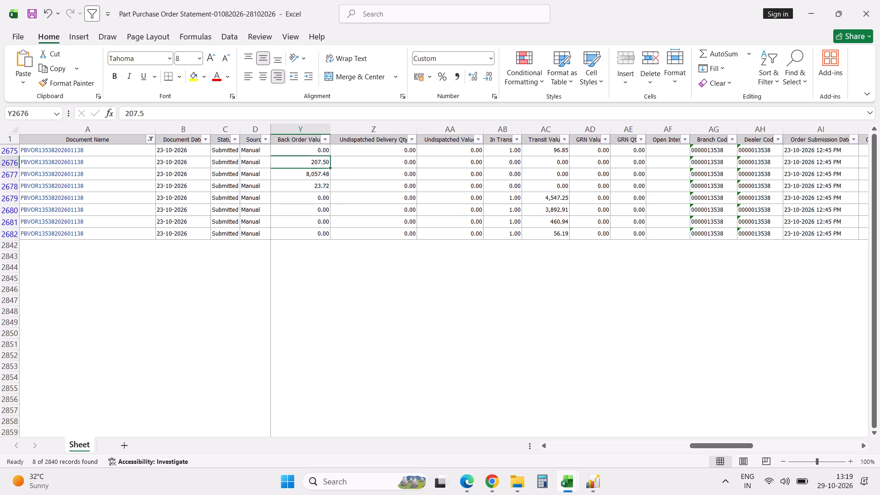
{"action": "key", "text": "Left"}
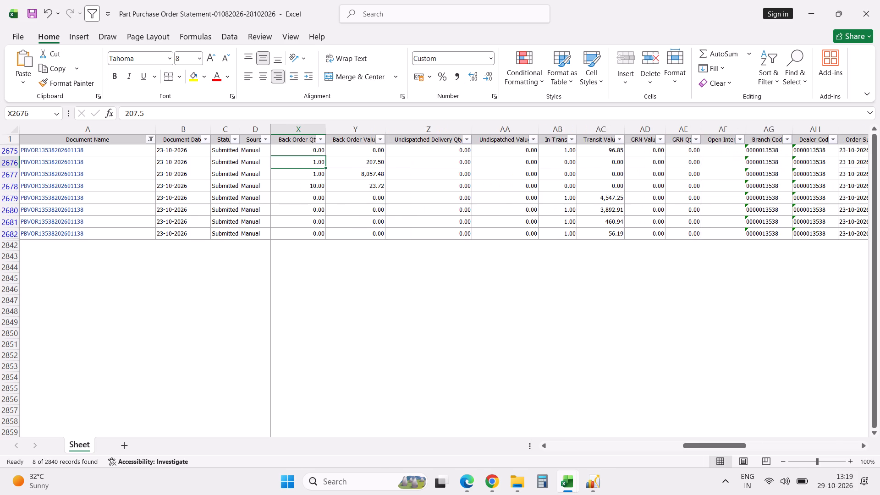
{"action": "key", "text": "Left"}
{"action": "key", "text": "Left"}
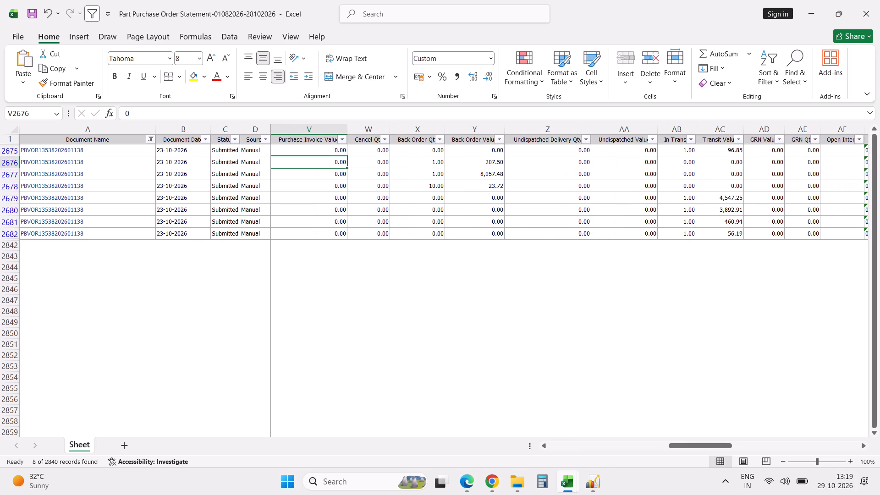
{"action": "key", "text": "Left"}
{"action": "key", "text": "Left"}
{"action": "key", "text": "Left"}
{"action": "key", "text": "Left"}
{"action": "key", "text": "Left"}
{"action": "key", "text": "Left"}
{"action": "key", "text": "Left"}
{"action": "key", "text": "Left"}
{"action": "key", "text": "Left"}
{"action": "key", "text": "Left"}
{"action": "key", "text": "Left"}
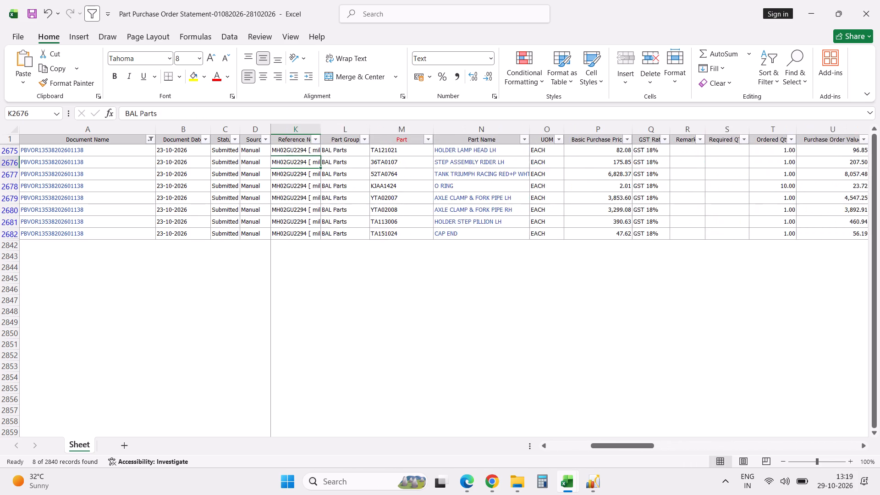
{"action": "key", "text": "Left"}
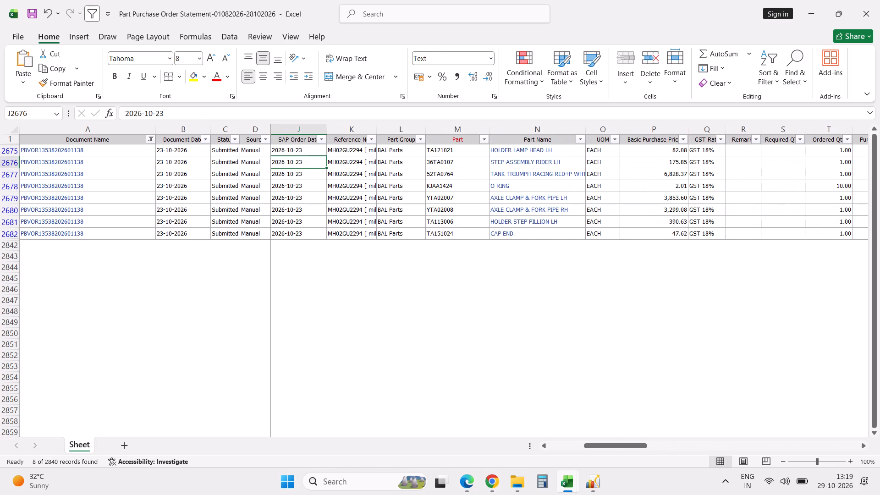
{"action": "key", "text": "Right"}
{"action": "key", "text": "Right"}
{"action": "key", "text": "Right"}
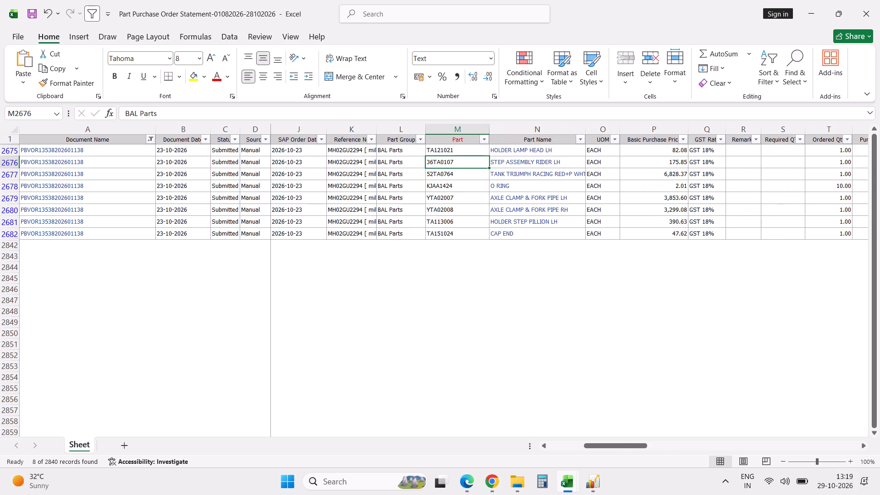
{"action": "key", "text": "alt+Tab"}
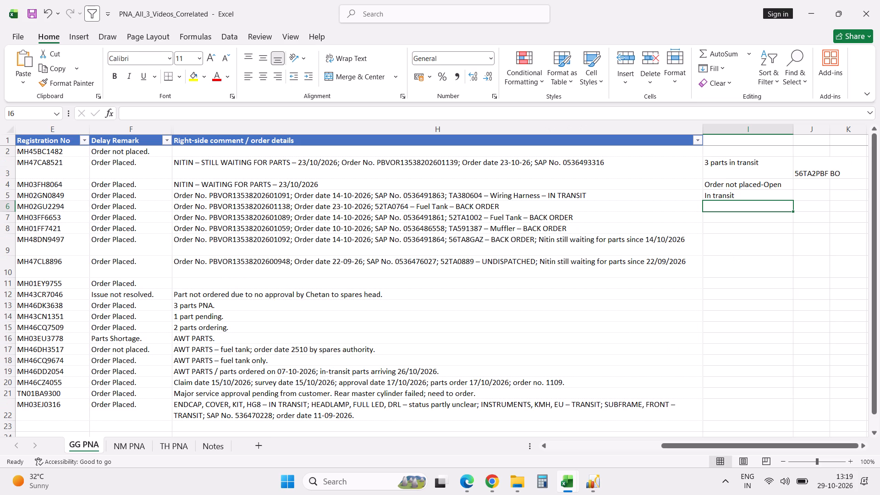
{"action": "key", "text": "alt+Tab"}
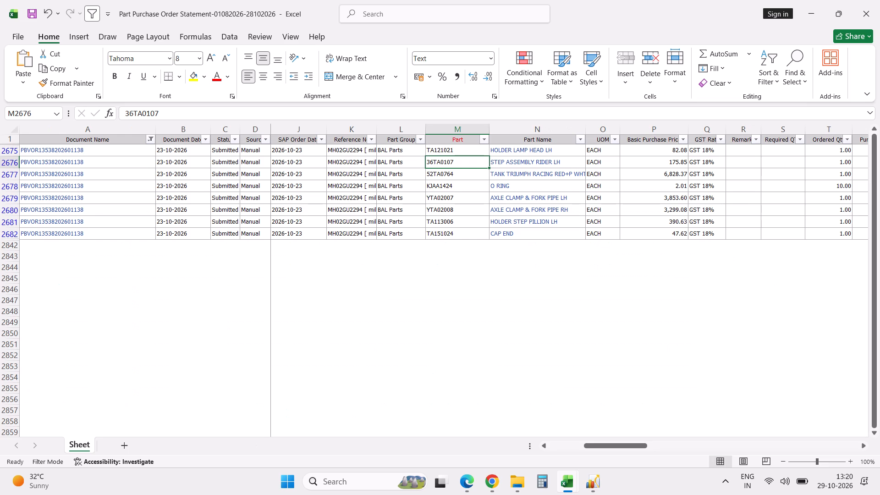
{"action": "key", "text": "shift+Down"}
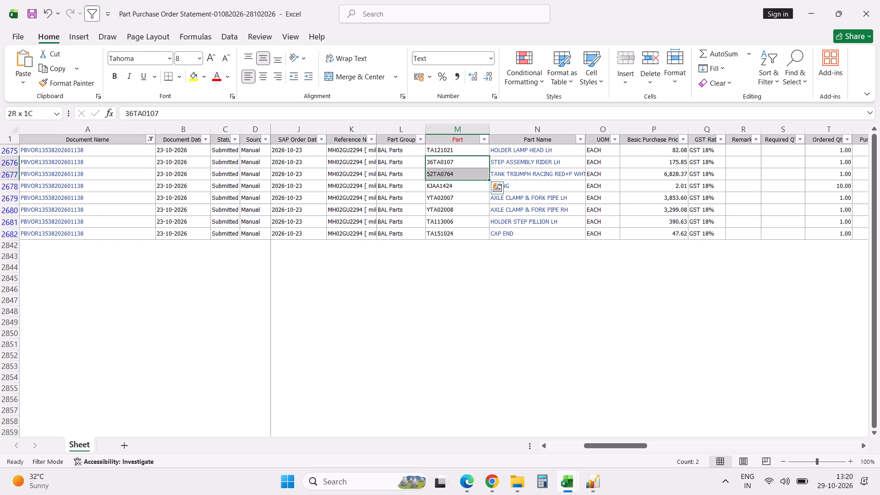
{"action": "key", "text": "shift+Down"}
{"action": "key", "text": "ctrl+c"}
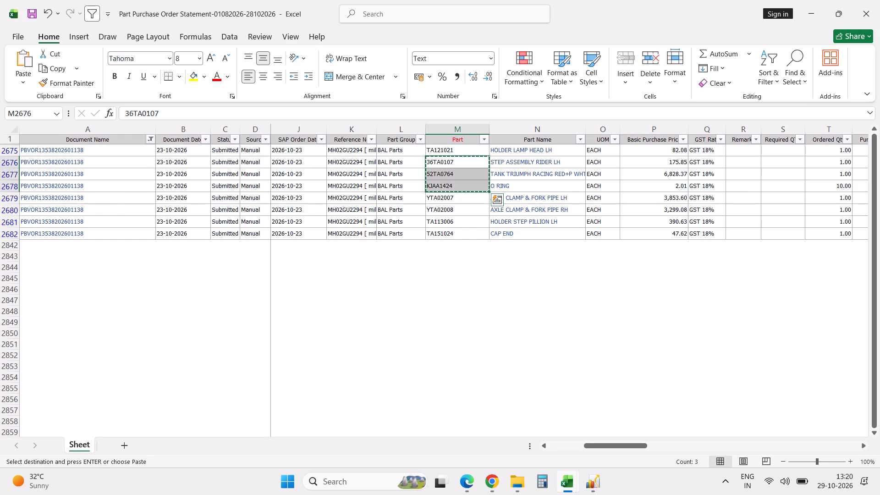
{"action": "key", "text": "alt+Tab"}
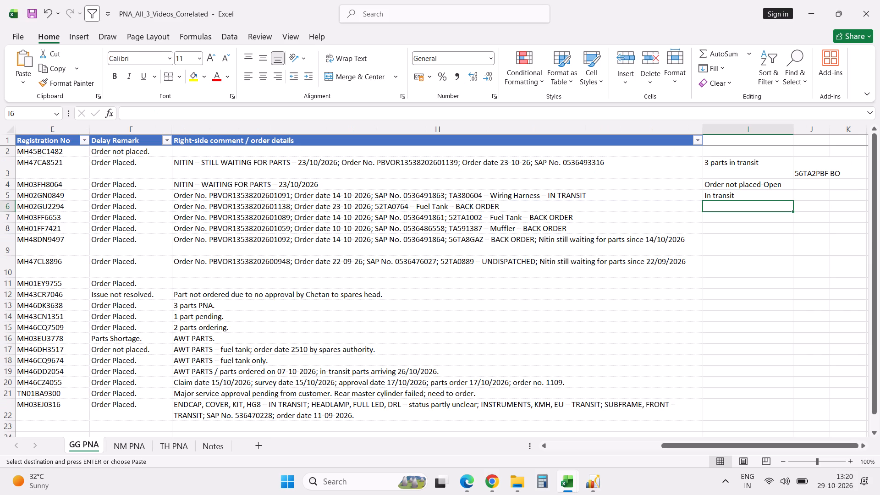
{"action": "left_click", "coordinate": [805, 208]}
{"action": "right_click", "coordinate": [805, 208]}
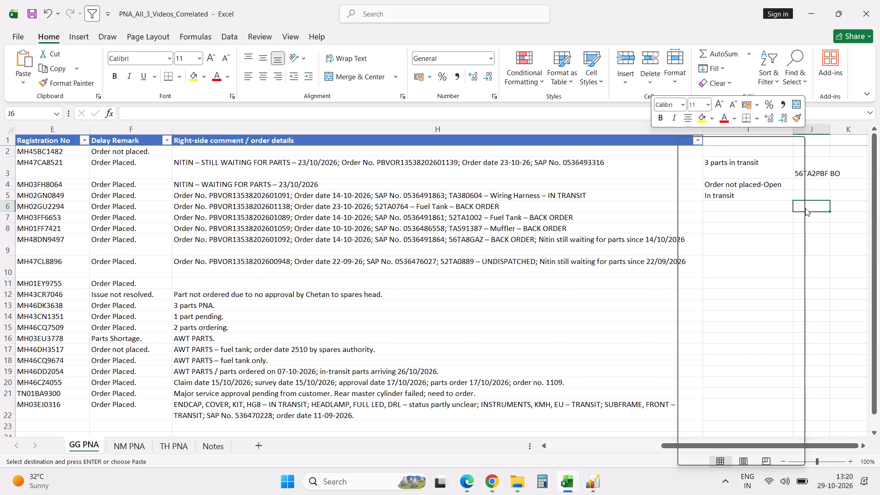
{"action": "left_click", "coordinate": [759, 218]}
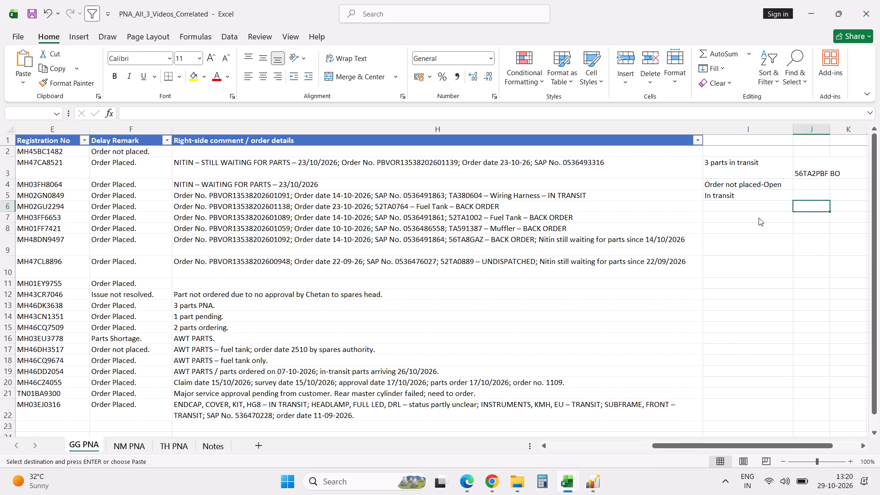
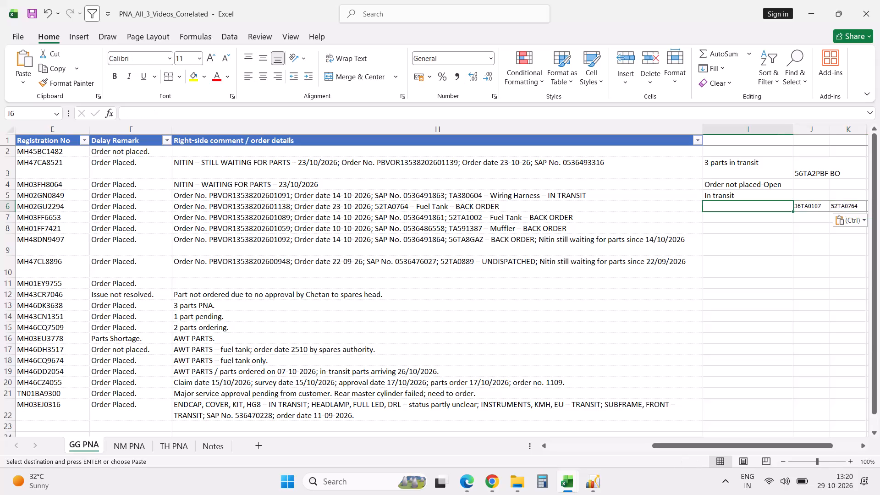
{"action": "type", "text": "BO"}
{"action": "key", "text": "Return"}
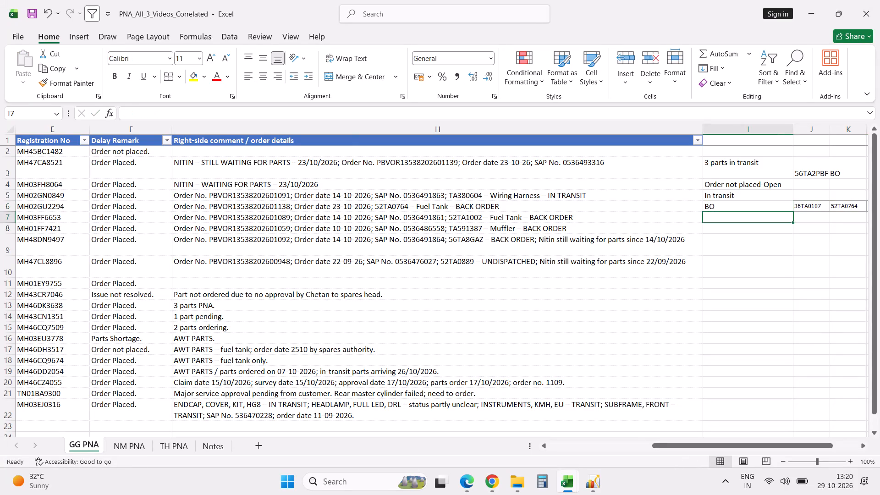
Copy status cell I6's formatting onto the part numbers beside it in J6:L6 and try to autofit row 6's height.
{"action": "left_click", "coordinate": [750, 204]}
{"action": "key", "text": "Right"}
{"action": "key", "text": "Right"}
{"action": "key", "text": "Right"}
{"action": "key", "text": "Right"}
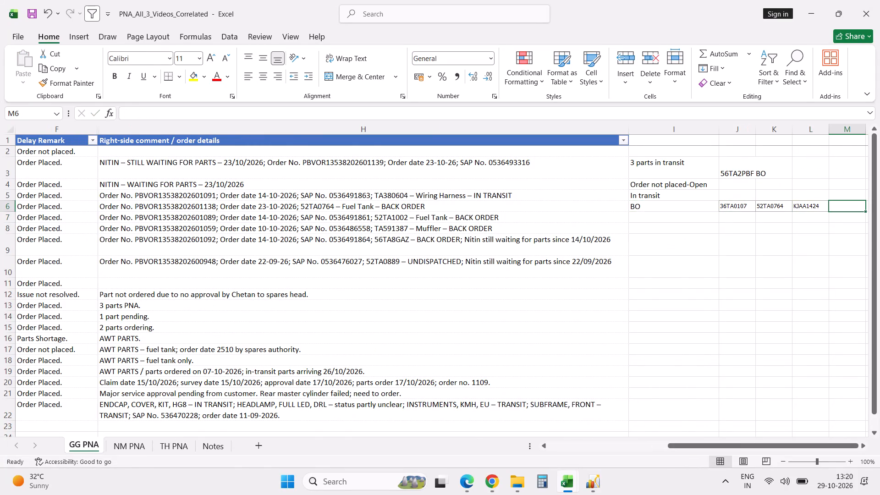
{"action": "left_click", "coordinate": [662, 209]}
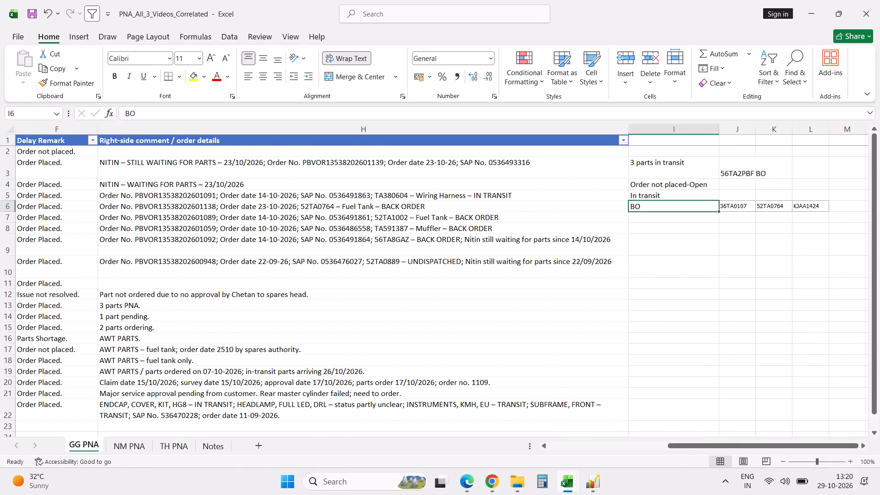
{"action": "left_click", "coordinate": [67, 82]}
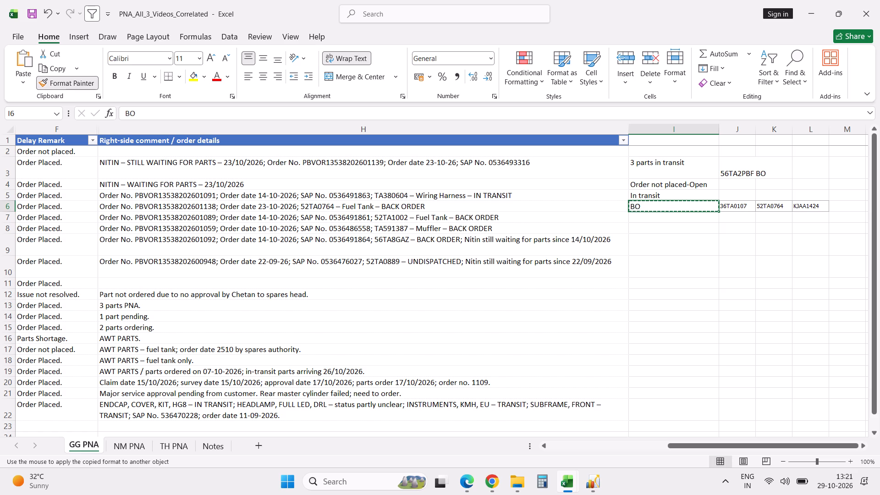
{"action": "left_click_drag", "start_coordinate": [742, 206], "coordinate": [804, 194]}
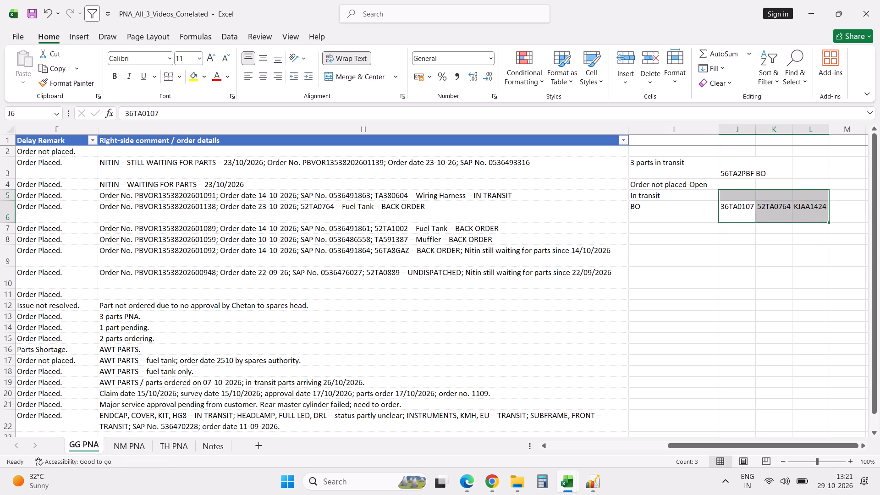
{"action": "left_click", "coordinate": [788, 264]}
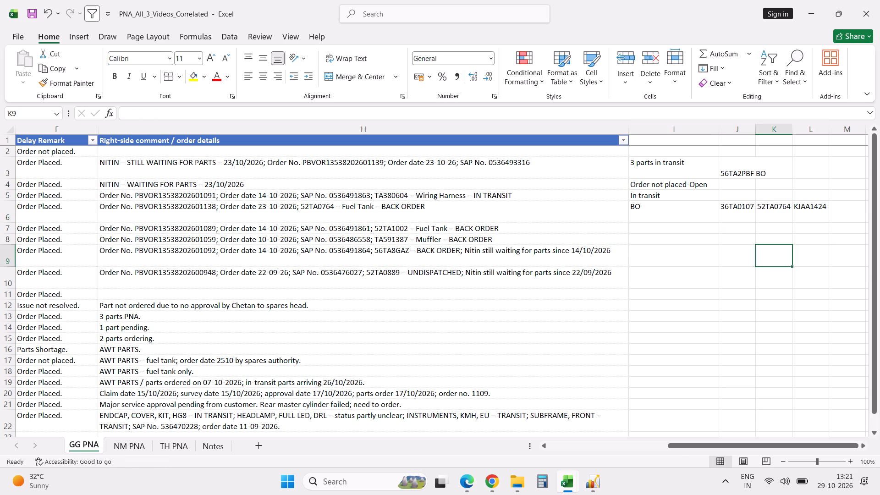
{"action": "double_click", "coordinate": [11, 223]}
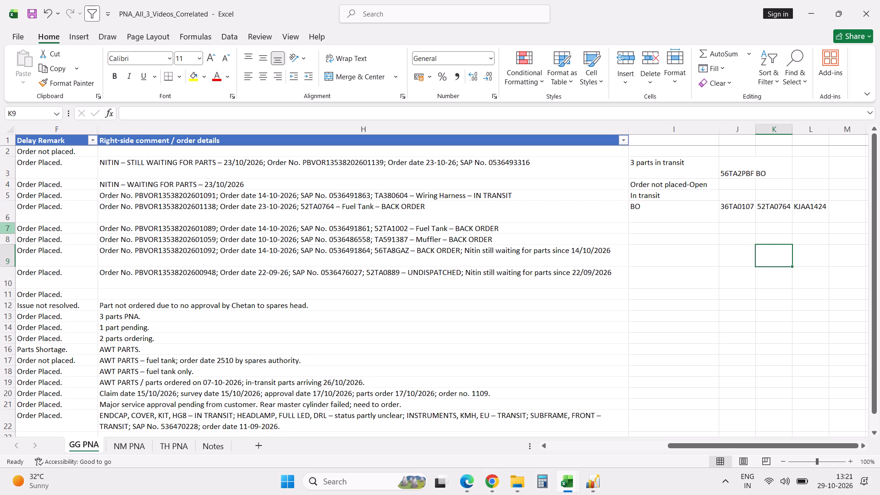
{"action": "double_click", "coordinate": [11, 224]}
{"action": "left_click", "coordinate": [239, 231]}
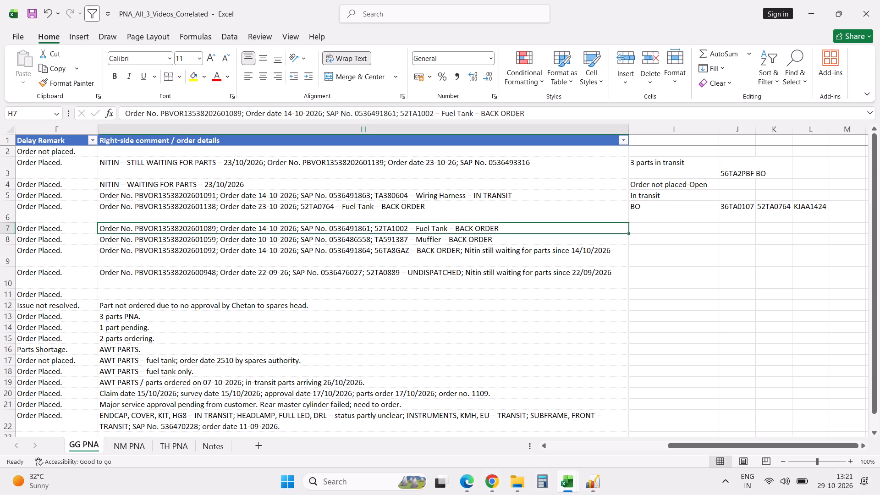
{"action": "key", "text": "alt+Tab"}
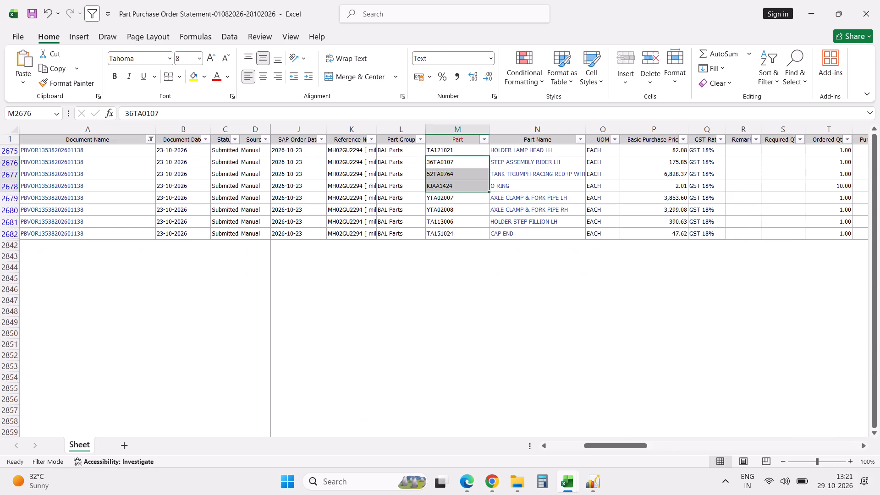
{"action": "left_click", "coordinate": [152, 142]}
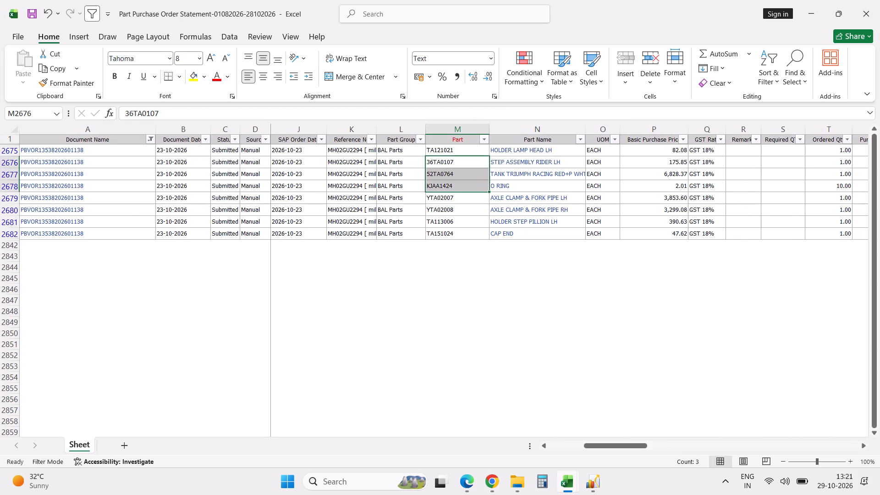
{"action": "left_click", "coordinate": [119, 274]}
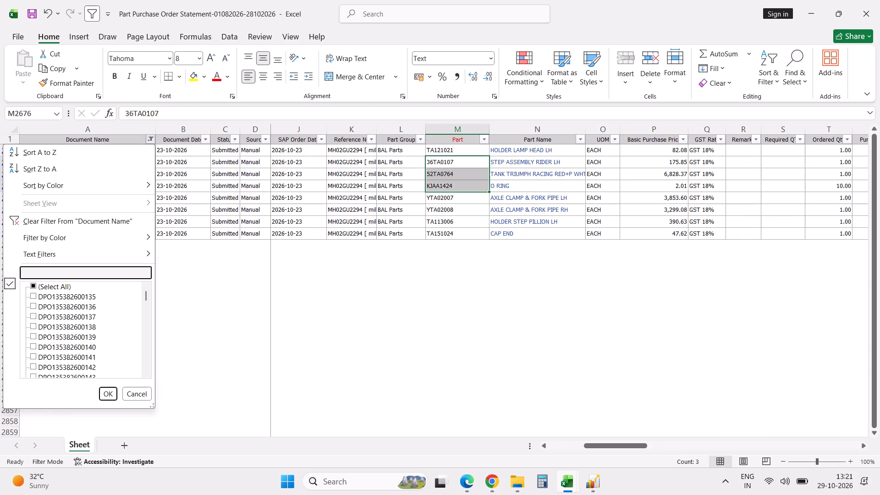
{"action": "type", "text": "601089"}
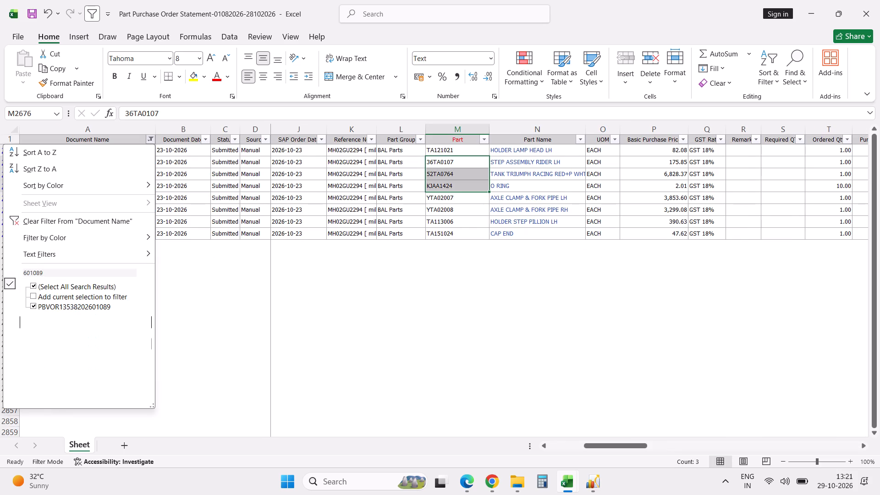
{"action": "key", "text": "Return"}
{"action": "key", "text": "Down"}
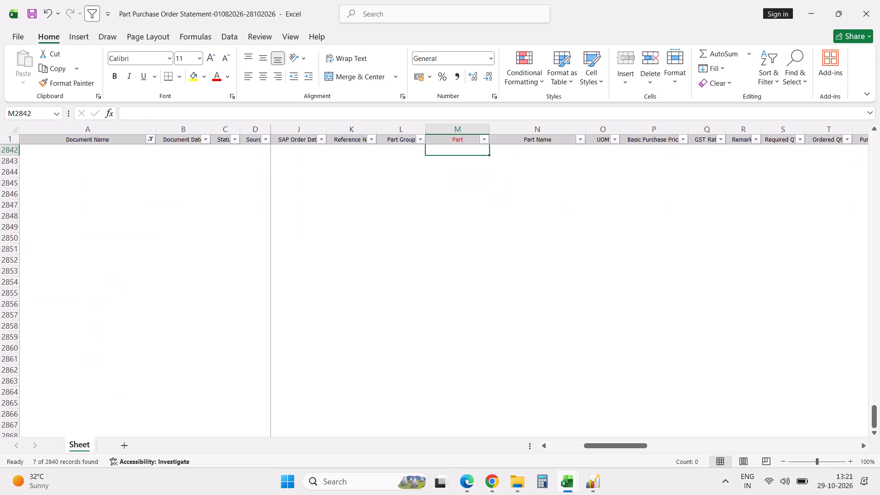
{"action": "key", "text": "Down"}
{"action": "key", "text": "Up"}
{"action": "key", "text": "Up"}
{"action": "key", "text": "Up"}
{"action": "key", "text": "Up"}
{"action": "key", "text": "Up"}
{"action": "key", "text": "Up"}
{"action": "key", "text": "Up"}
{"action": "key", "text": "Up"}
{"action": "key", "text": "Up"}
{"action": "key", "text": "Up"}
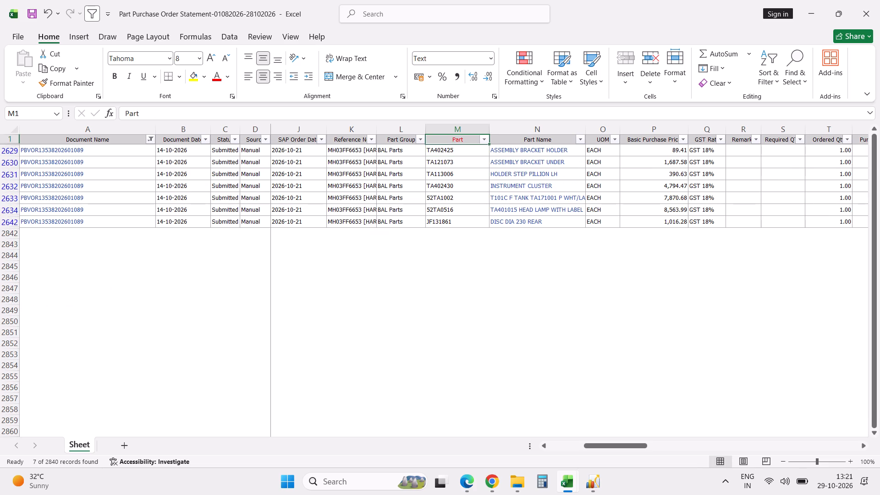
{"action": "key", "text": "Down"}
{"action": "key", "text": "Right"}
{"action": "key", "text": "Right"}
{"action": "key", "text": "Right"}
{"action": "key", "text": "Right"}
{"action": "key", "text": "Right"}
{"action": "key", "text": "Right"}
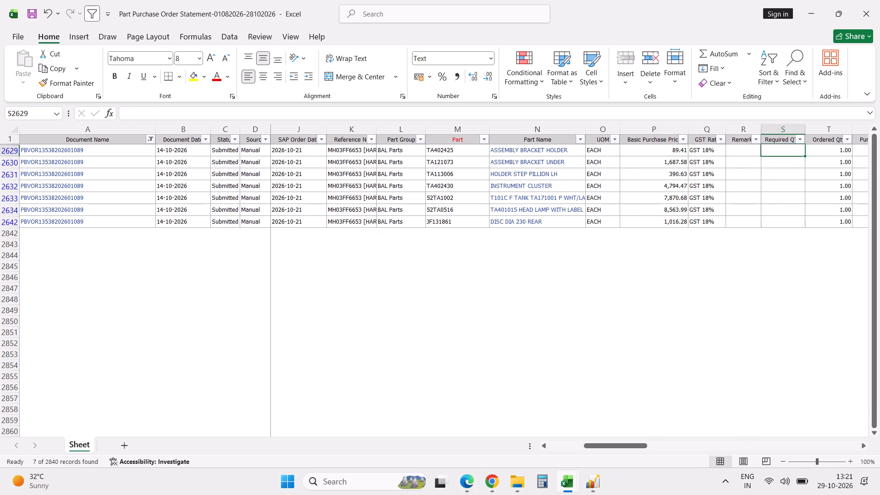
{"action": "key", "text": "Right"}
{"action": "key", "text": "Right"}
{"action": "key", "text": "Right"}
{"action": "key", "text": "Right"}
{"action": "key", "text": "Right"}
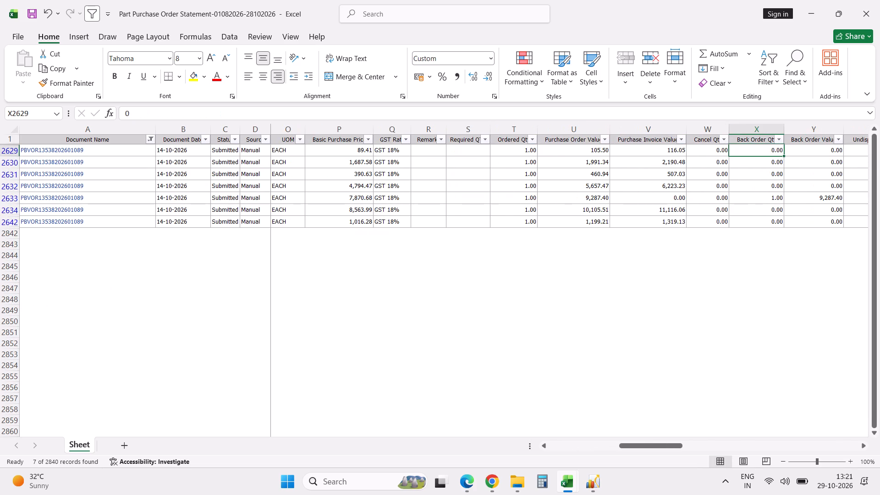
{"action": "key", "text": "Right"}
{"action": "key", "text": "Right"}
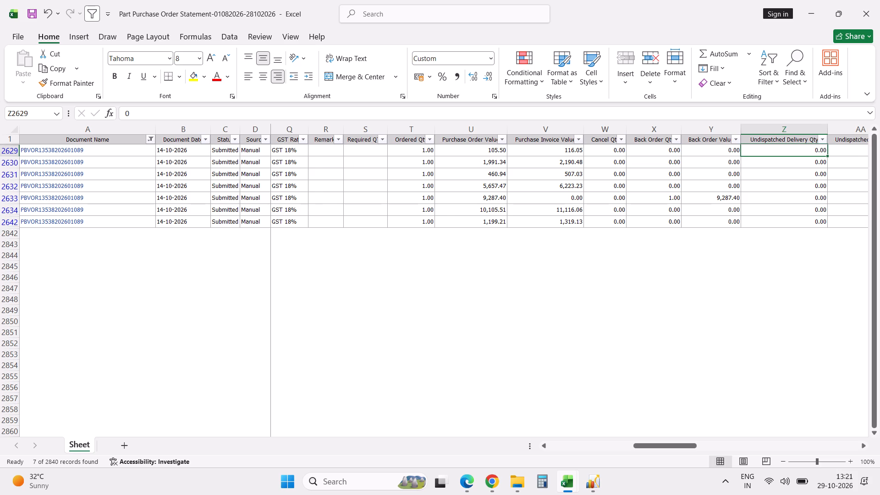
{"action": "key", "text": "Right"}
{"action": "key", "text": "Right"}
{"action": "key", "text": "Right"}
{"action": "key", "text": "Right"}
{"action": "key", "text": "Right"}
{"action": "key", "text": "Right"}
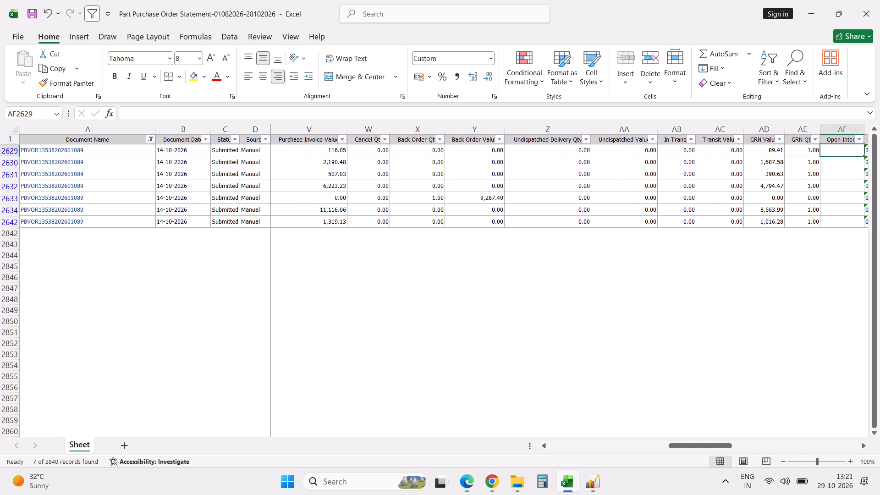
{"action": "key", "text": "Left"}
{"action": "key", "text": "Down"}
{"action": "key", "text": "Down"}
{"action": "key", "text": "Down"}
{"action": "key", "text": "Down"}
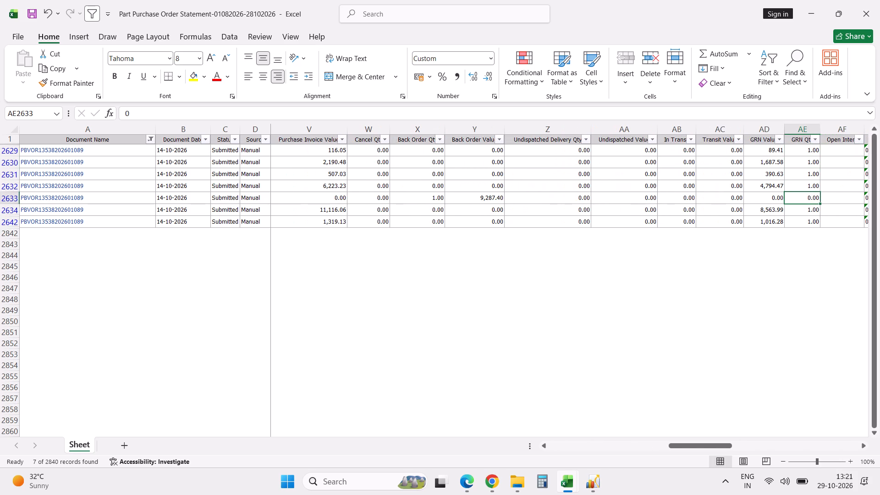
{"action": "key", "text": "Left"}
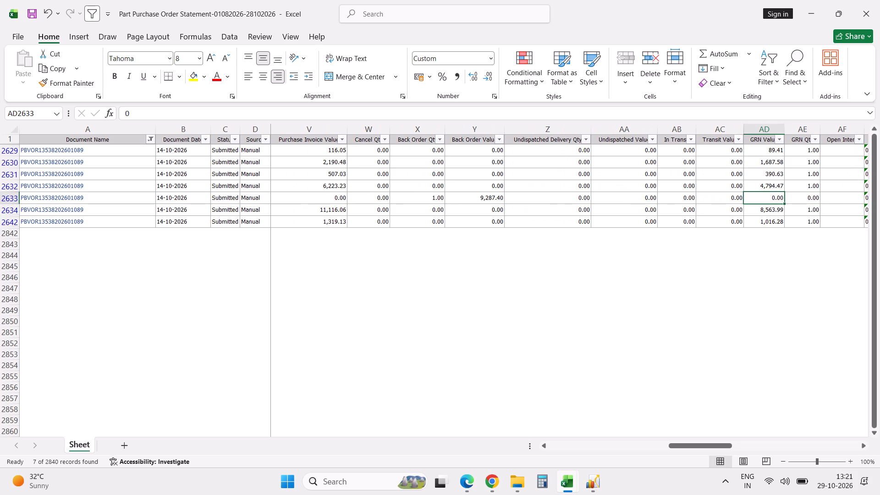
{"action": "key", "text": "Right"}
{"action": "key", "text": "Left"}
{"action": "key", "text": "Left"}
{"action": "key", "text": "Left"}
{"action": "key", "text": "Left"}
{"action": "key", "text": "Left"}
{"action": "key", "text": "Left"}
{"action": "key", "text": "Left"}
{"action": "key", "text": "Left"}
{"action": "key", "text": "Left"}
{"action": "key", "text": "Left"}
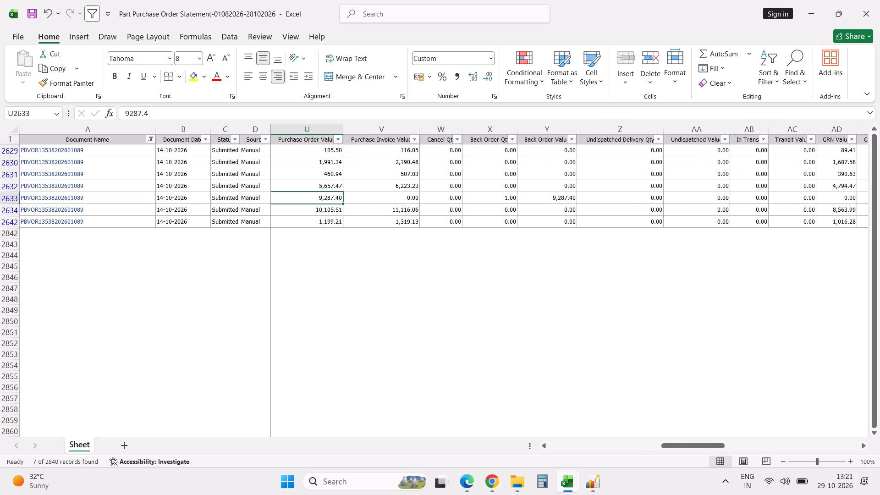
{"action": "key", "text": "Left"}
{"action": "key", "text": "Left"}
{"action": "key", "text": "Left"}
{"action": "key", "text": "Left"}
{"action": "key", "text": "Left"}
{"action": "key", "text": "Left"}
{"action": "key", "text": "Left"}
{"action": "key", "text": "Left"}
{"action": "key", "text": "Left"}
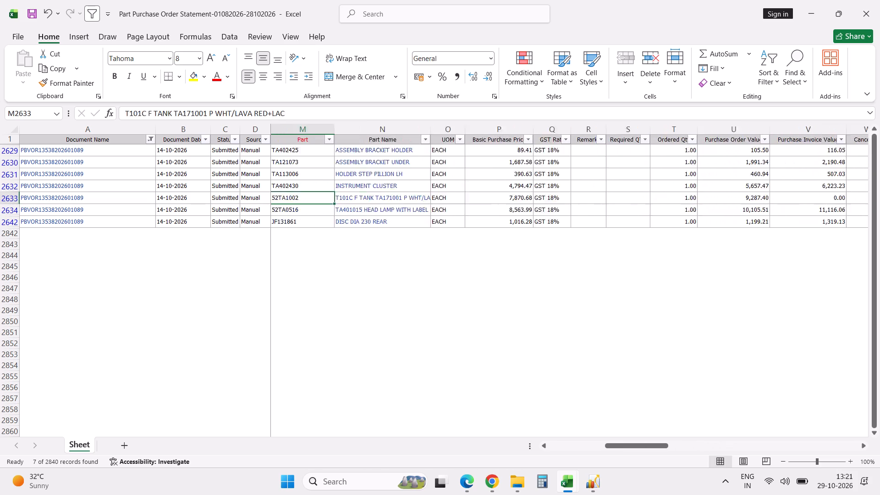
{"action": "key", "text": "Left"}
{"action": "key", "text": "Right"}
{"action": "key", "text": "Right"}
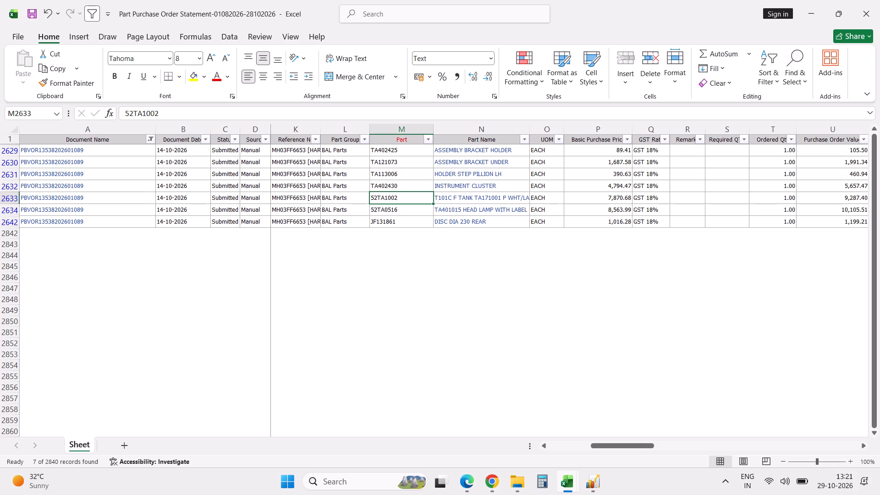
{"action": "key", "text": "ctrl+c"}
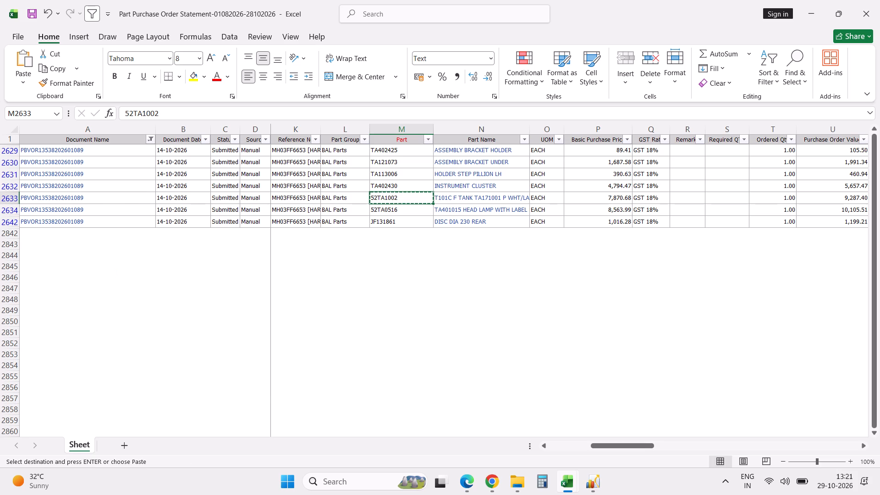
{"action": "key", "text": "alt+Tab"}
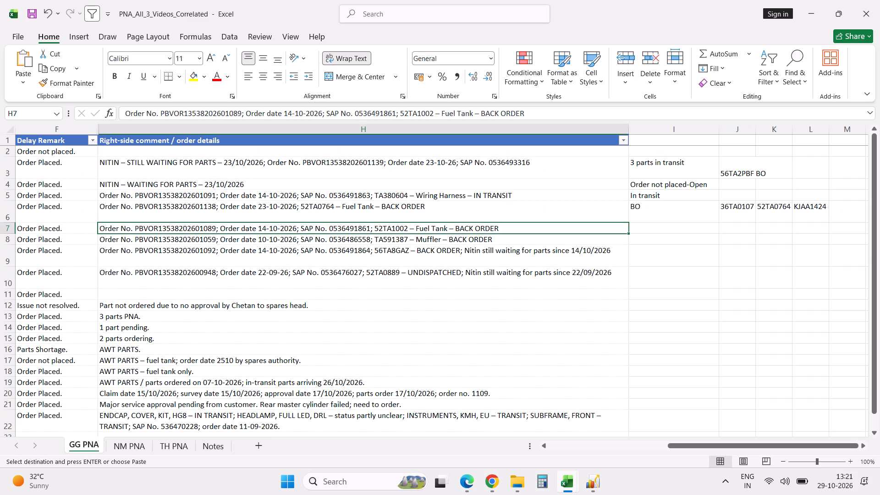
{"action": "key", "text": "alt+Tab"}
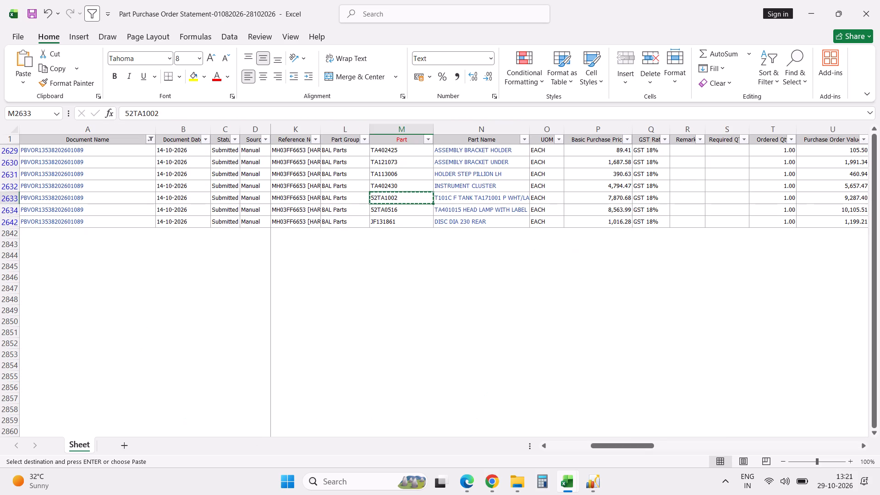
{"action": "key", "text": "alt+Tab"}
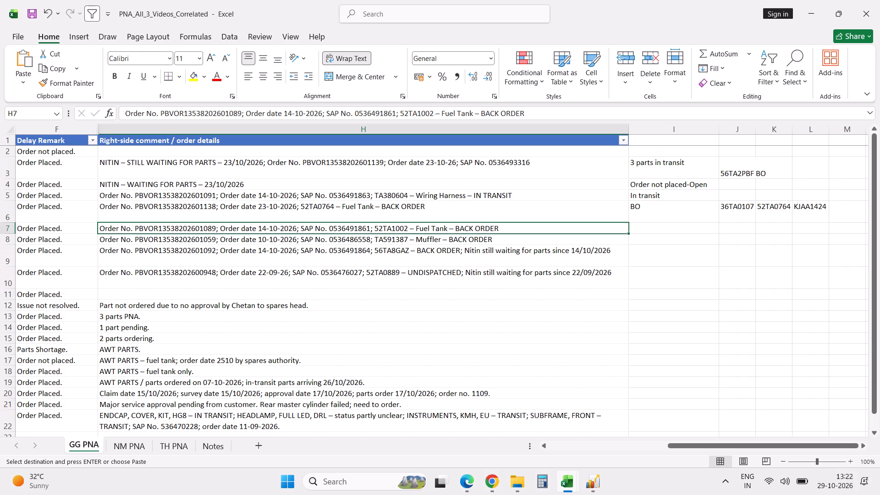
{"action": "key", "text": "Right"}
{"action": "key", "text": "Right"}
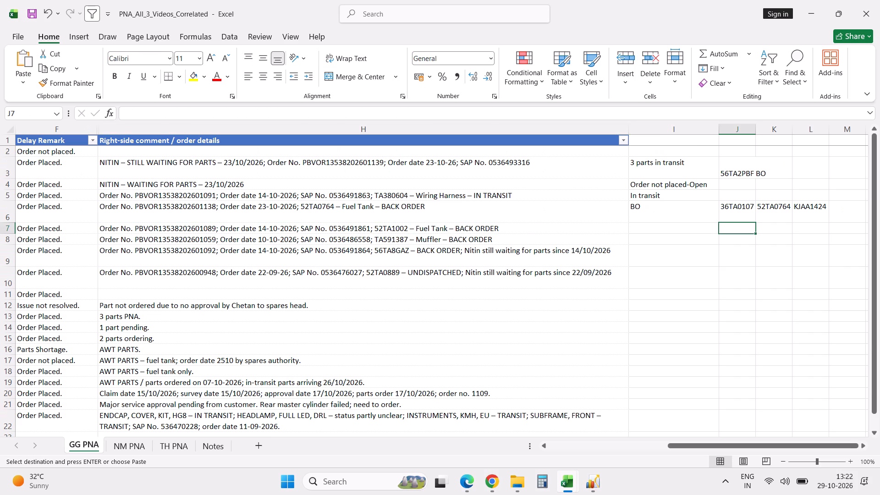
{"action": "right_click", "coordinate": [730, 229]}
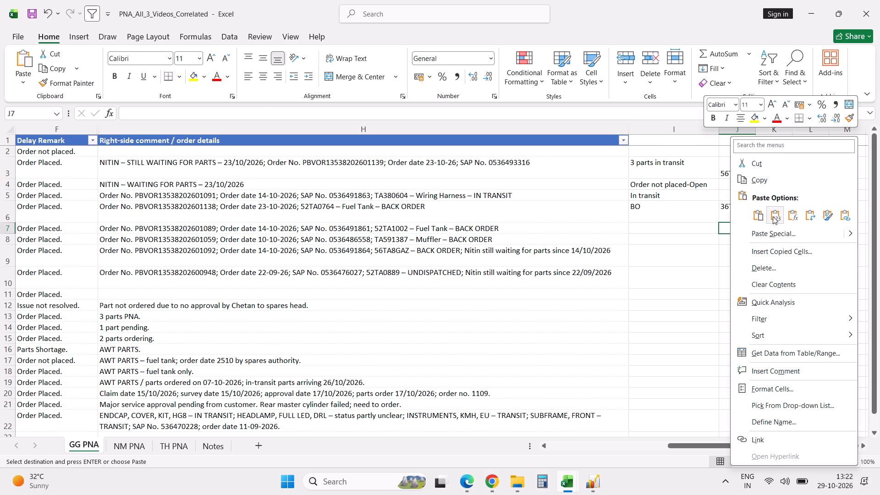
{"action": "left_click", "coordinate": [775, 216]}
{"action": "left_click", "coordinate": [698, 229]}
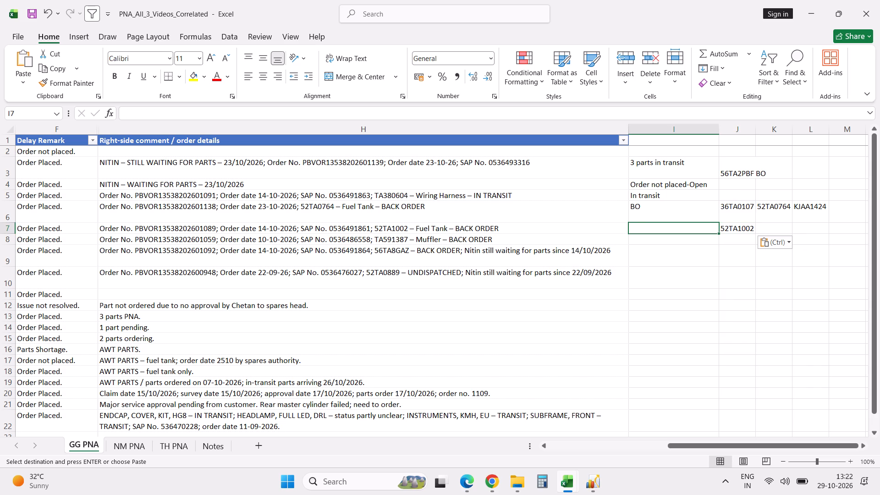
{"action": "key", "text": "ctrl+d"}
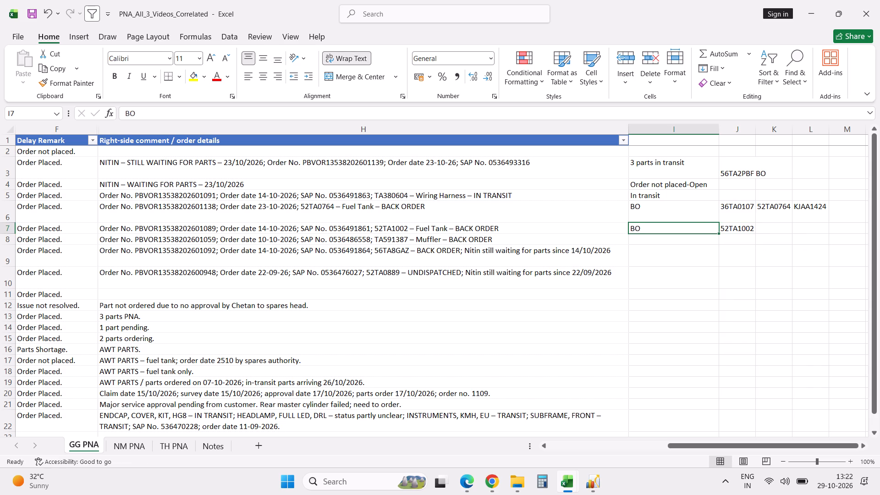
In the Part Purchase Order Statement workbook, filter Document Name to order 601059, taken from the PNA workbook's row 8 order details.
{"action": "left_click", "coordinate": [212, 243]}
{"action": "key", "text": "alt+Tab"}
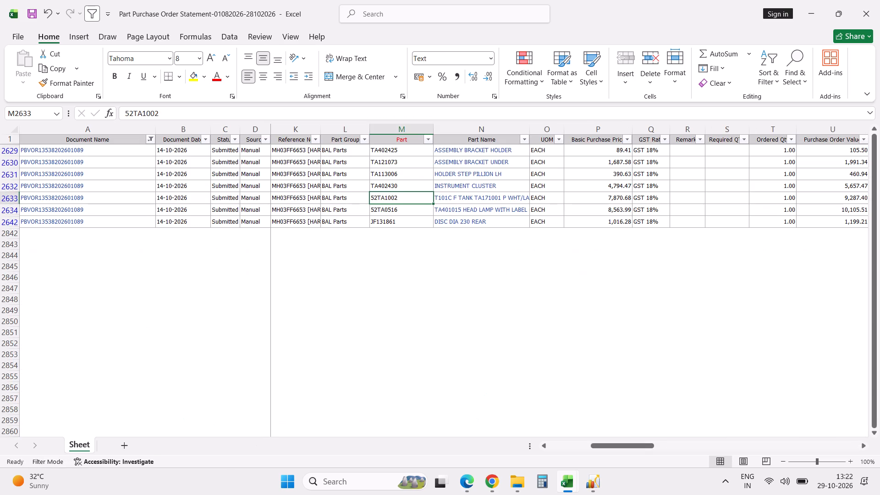
{"action": "left_click", "coordinate": [152, 141]}
{"action": "left_click", "coordinate": [125, 275]}
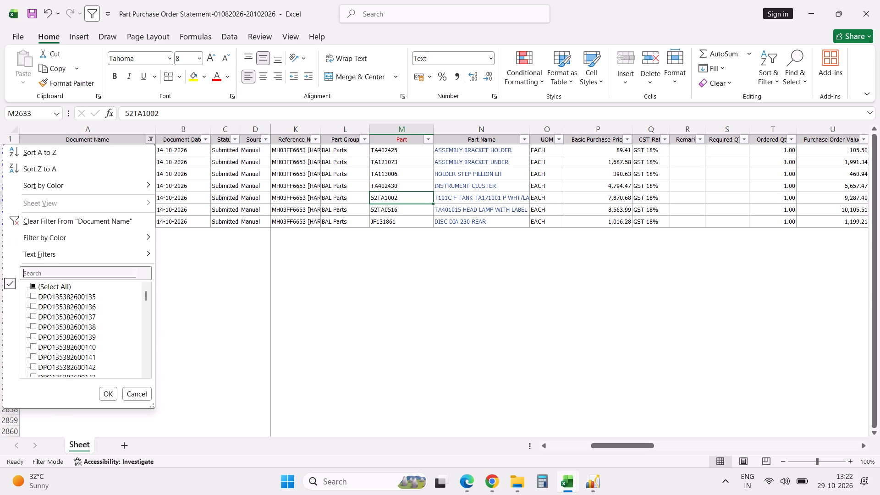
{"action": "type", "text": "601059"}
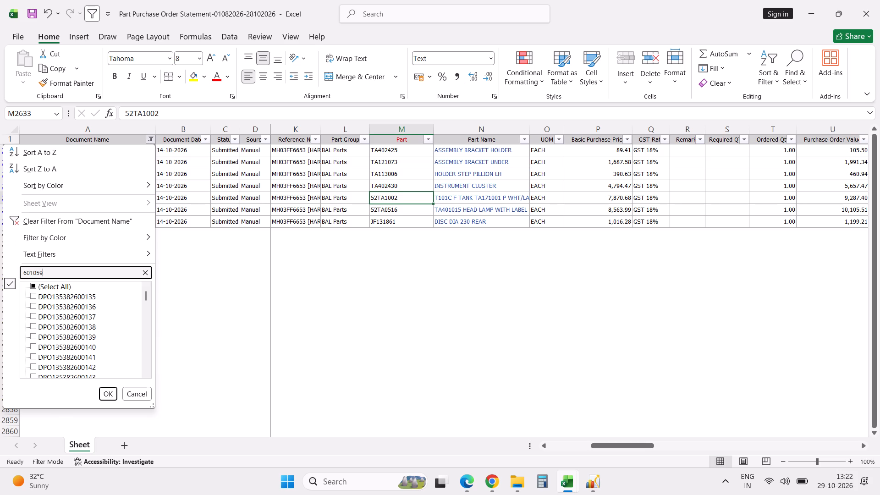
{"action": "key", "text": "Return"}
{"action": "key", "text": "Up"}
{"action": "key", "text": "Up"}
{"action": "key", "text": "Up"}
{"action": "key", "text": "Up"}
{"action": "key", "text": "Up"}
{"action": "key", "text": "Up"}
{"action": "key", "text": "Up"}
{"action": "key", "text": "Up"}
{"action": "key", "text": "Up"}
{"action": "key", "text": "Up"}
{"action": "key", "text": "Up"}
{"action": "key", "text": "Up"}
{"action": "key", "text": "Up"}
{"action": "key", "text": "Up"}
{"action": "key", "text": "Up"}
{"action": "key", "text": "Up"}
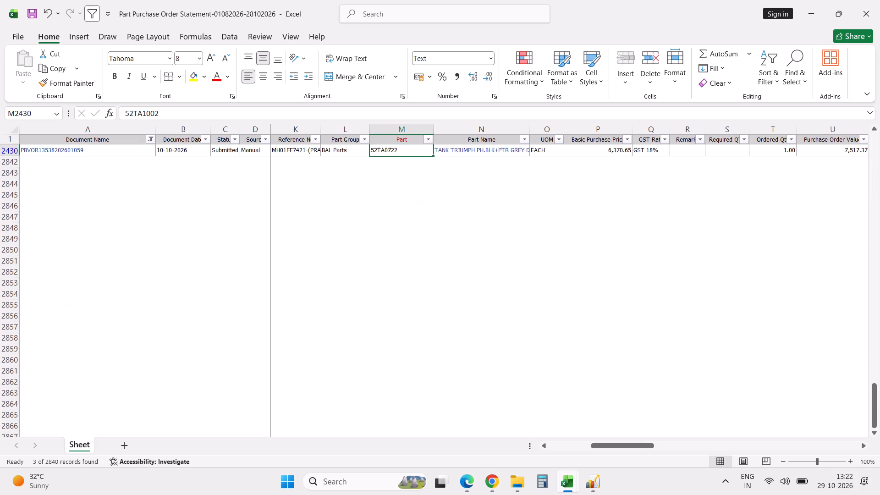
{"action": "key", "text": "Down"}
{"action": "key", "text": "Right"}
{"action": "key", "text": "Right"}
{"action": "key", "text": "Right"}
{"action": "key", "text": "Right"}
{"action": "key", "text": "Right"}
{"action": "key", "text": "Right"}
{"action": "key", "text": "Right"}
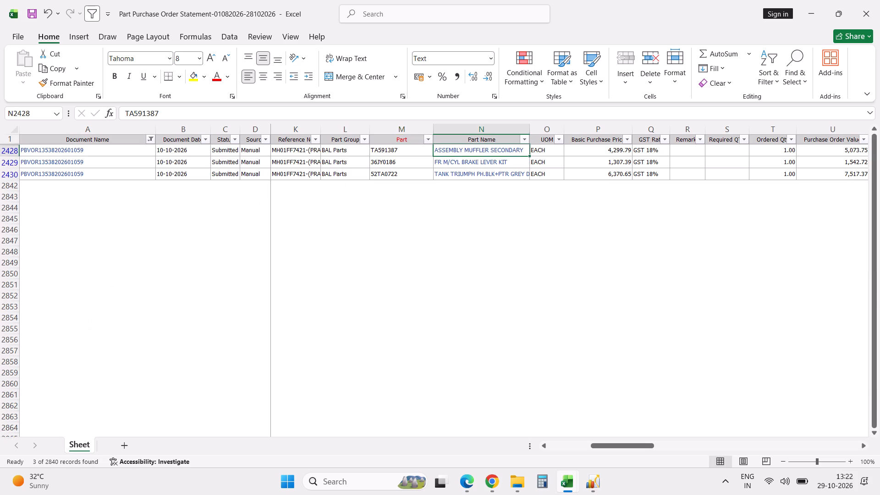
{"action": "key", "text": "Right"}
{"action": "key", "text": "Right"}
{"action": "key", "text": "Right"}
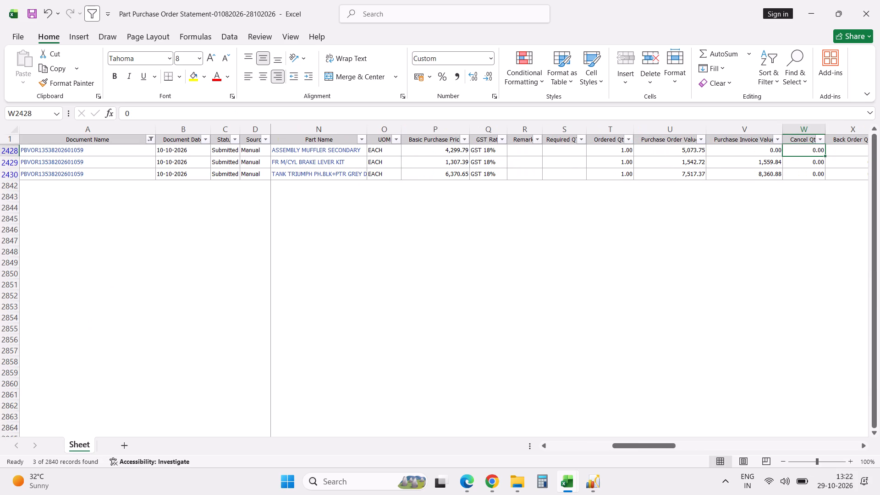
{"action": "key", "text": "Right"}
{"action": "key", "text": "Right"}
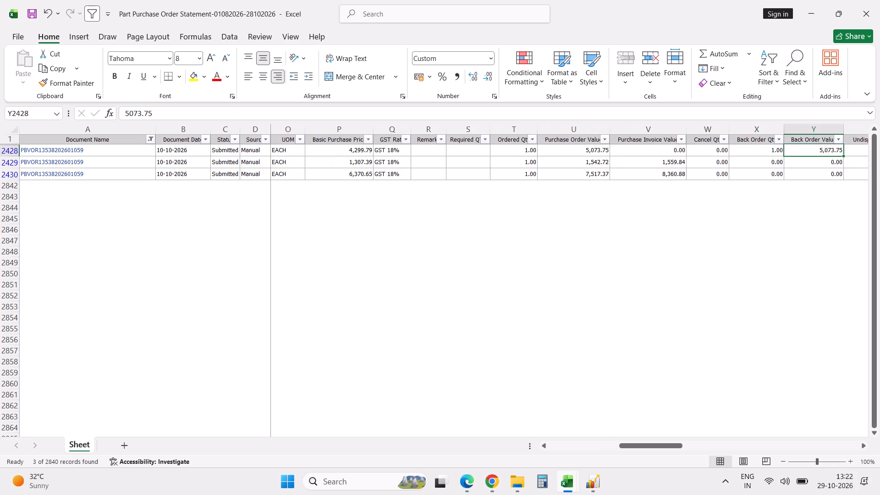
Copy part number TA591387 from the order and paste it as a value into the PNA workbook's cell J8.
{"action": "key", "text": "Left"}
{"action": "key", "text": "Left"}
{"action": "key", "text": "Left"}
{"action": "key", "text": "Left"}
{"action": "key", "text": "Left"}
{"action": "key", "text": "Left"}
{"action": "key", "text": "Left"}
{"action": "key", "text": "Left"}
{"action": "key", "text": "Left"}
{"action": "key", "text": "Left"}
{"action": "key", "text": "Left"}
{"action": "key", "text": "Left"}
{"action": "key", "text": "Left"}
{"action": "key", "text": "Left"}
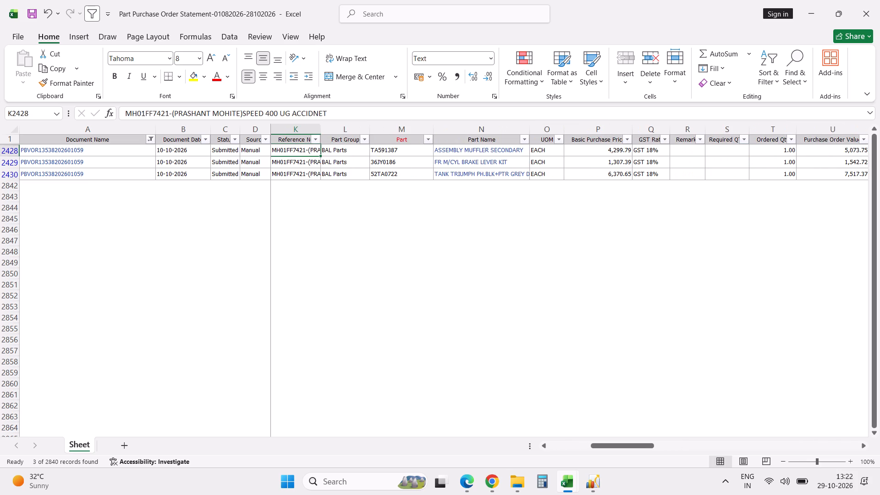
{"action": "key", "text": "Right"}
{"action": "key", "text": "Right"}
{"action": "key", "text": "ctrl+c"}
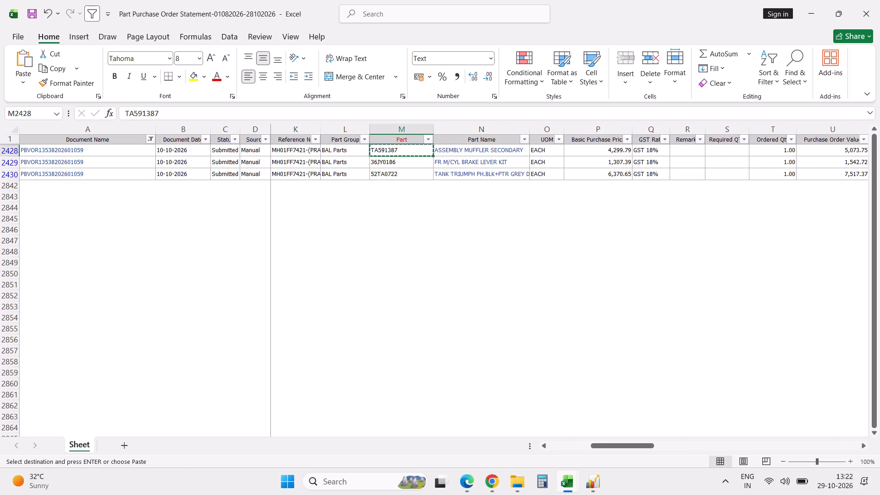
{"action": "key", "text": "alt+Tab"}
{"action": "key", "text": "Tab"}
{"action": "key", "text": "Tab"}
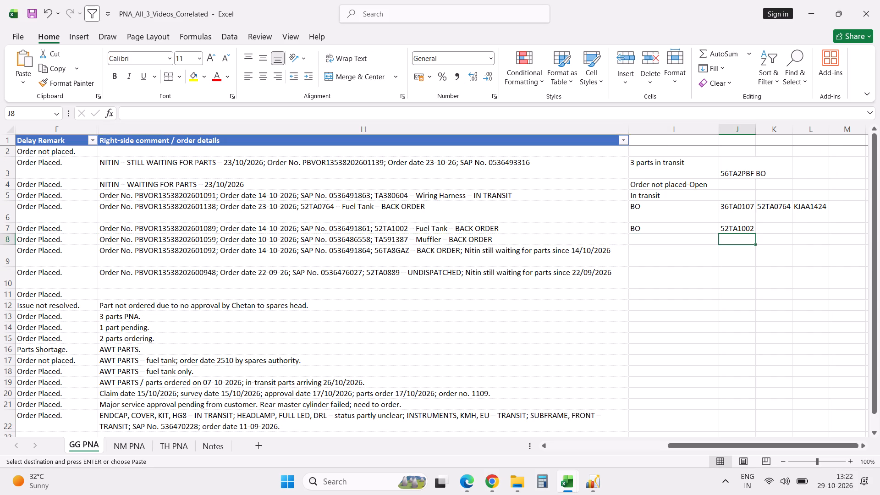
{"action": "right_click", "coordinate": [731, 240]}
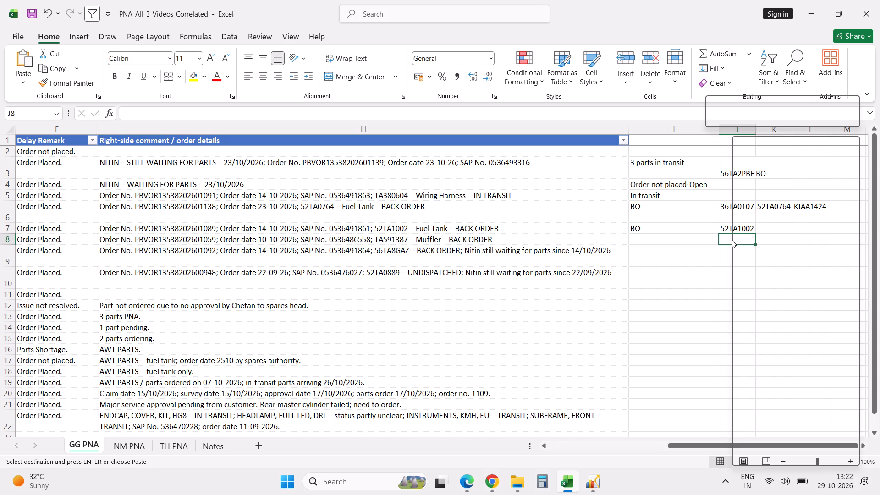
{"action": "left_click", "coordinate": [776, 218]}
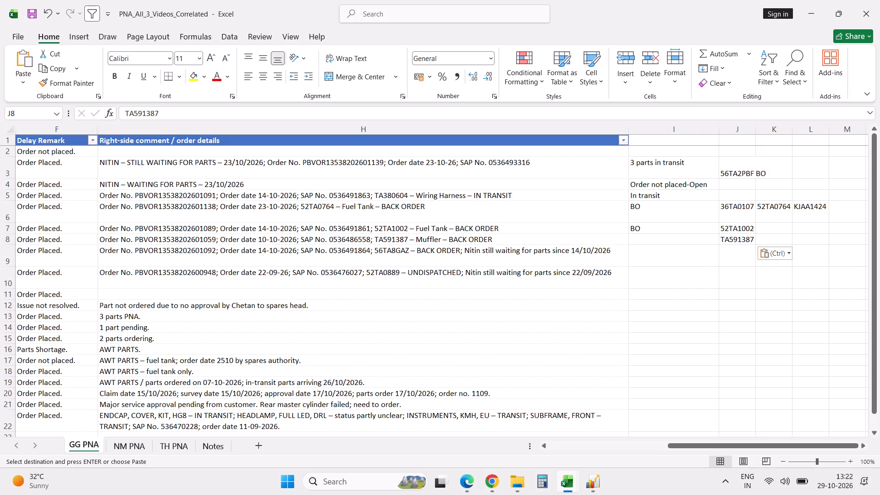
{"action": "left_click", "coordinate": [671, 236]}
{"action": "key", "text": "ctrl+d"}
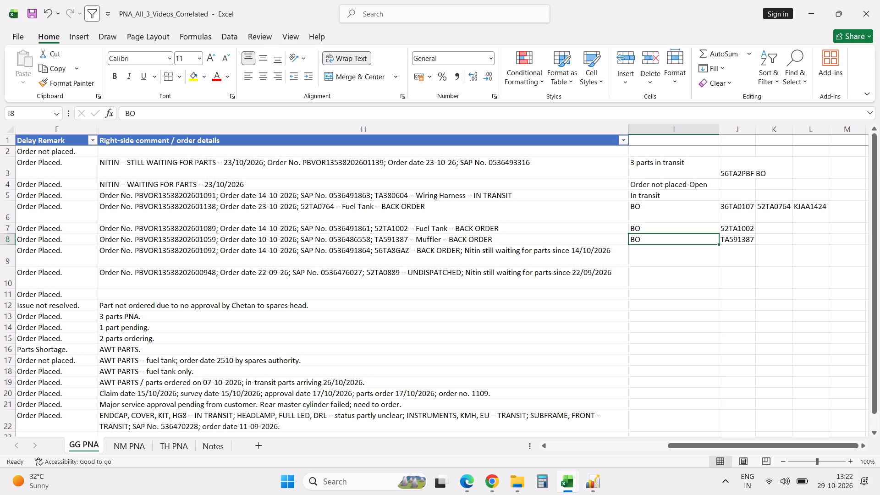
In the Part Purchase Order Statement workbook, filter Document Name to order 601092, taken from the PNA workbook's row 9 order details.
{"action": "key", "text": "alt+Tab"}
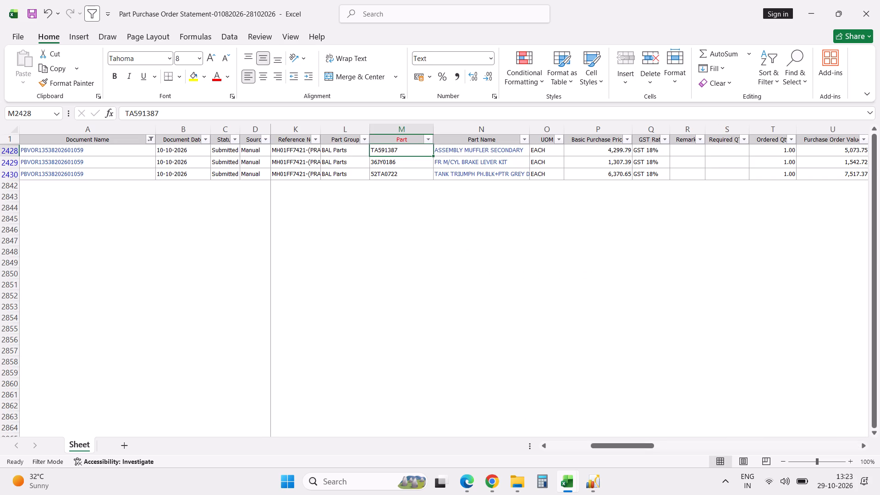
{"action": "left_click", "coordinate": [150, 140]}
{"action": "left_click", "coordinate": [124, 274]}
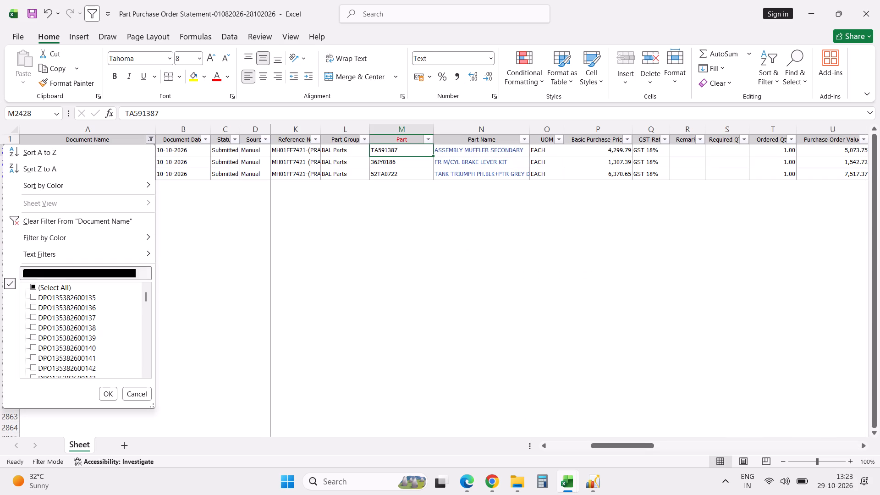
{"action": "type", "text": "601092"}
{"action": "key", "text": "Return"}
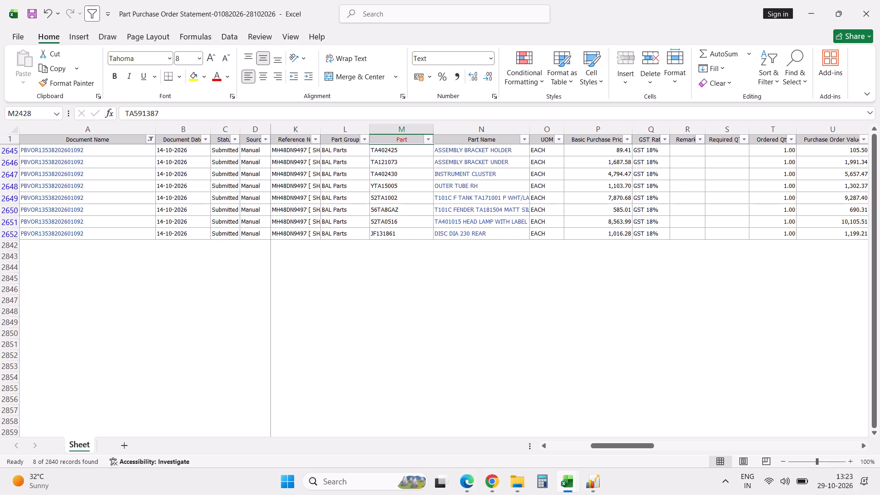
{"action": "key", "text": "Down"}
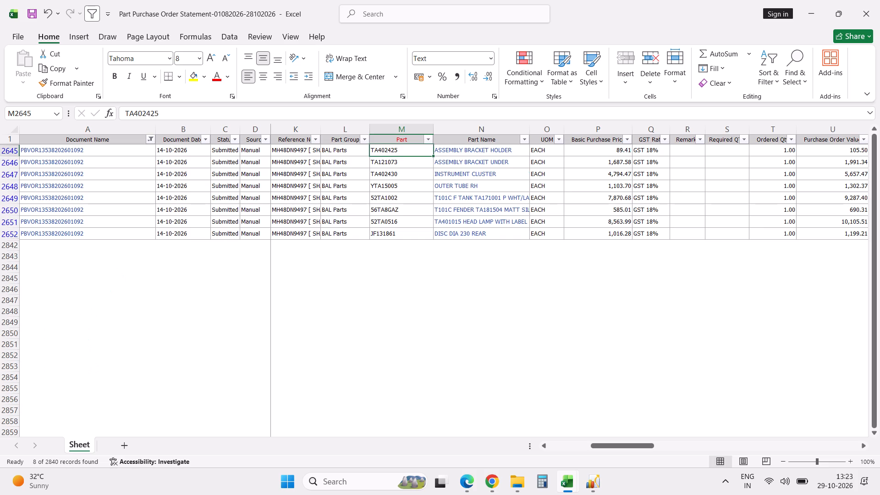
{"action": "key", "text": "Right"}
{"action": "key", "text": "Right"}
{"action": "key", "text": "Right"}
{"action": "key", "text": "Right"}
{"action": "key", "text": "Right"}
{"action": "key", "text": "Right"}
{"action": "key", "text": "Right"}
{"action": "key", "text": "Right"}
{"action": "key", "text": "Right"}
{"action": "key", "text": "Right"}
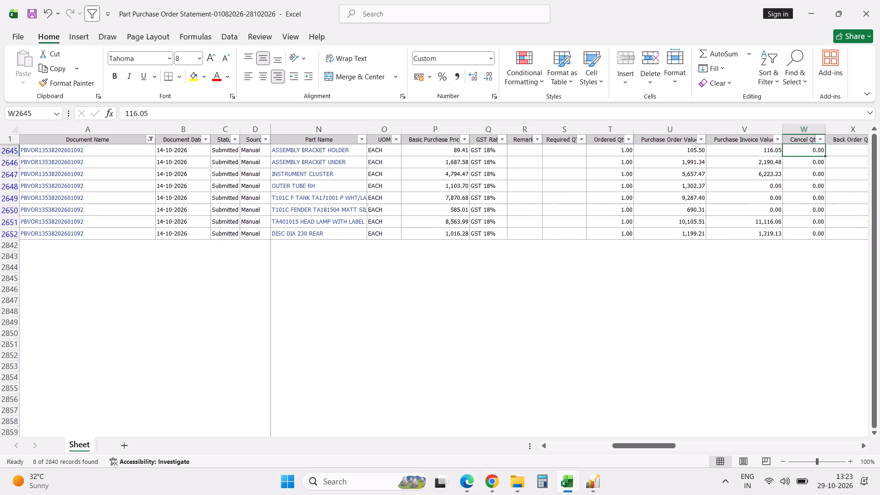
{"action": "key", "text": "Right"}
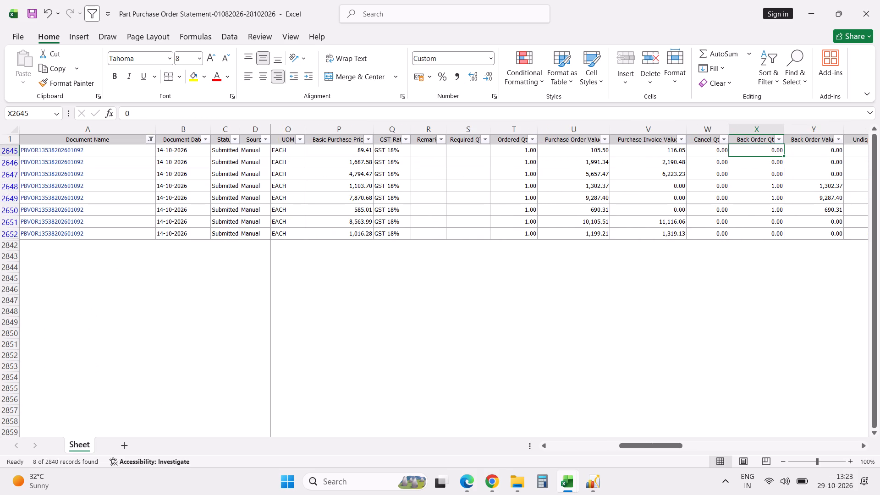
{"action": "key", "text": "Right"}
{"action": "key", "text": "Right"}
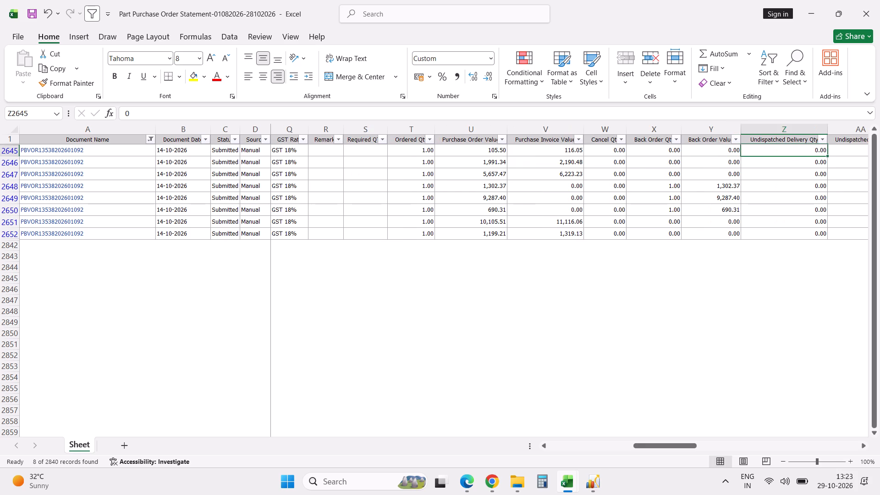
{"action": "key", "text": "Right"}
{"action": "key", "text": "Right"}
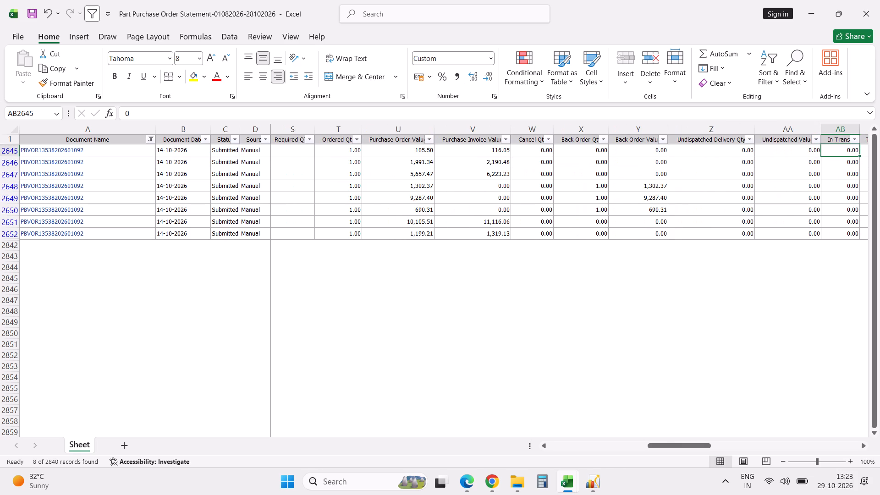
Copy part numbers YTA15005, 52TA1002 and 56TA8GAZ from the order and paste them transposed into the PNA workbook's cells J9:L9.
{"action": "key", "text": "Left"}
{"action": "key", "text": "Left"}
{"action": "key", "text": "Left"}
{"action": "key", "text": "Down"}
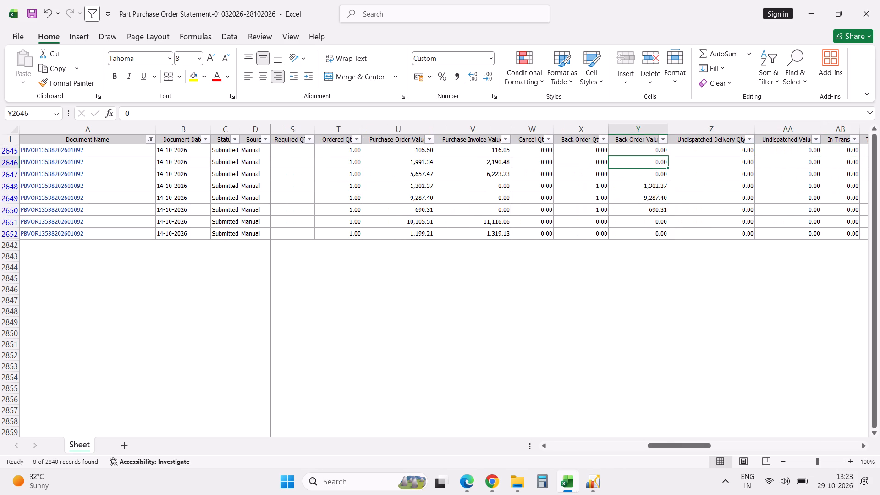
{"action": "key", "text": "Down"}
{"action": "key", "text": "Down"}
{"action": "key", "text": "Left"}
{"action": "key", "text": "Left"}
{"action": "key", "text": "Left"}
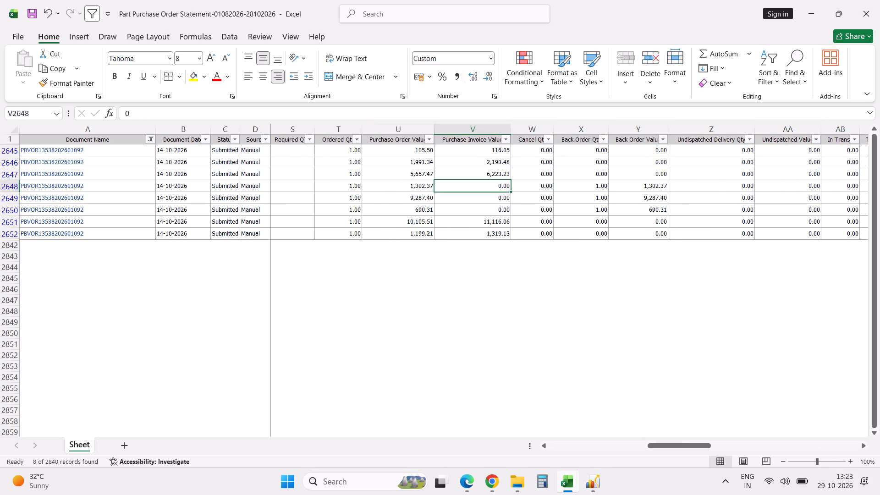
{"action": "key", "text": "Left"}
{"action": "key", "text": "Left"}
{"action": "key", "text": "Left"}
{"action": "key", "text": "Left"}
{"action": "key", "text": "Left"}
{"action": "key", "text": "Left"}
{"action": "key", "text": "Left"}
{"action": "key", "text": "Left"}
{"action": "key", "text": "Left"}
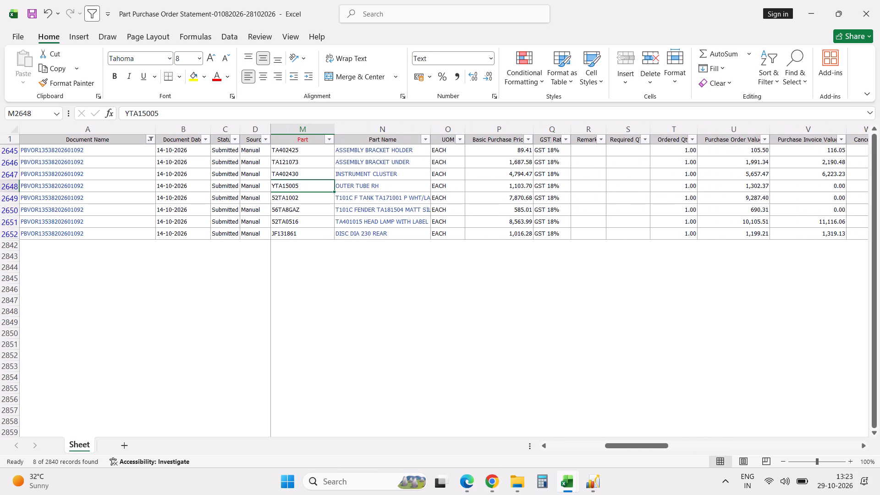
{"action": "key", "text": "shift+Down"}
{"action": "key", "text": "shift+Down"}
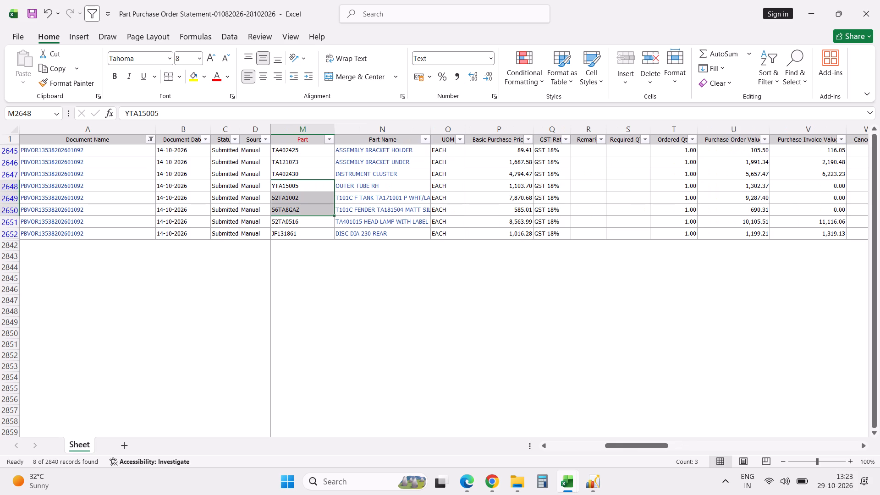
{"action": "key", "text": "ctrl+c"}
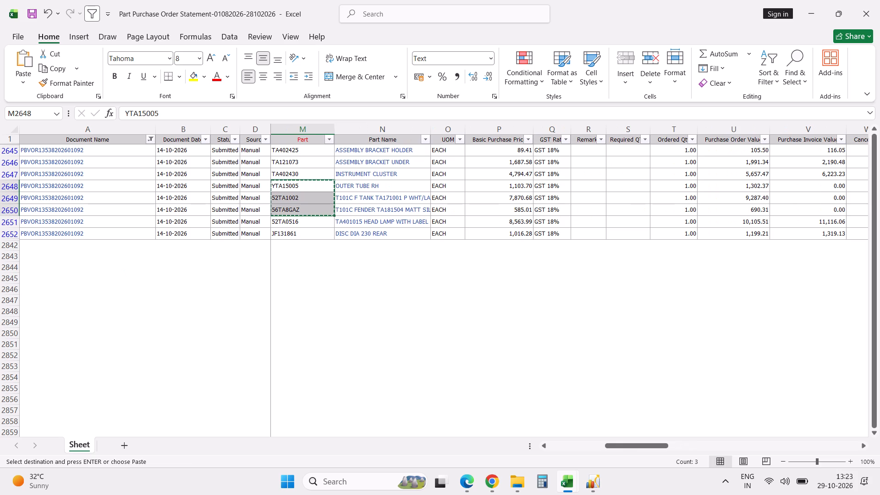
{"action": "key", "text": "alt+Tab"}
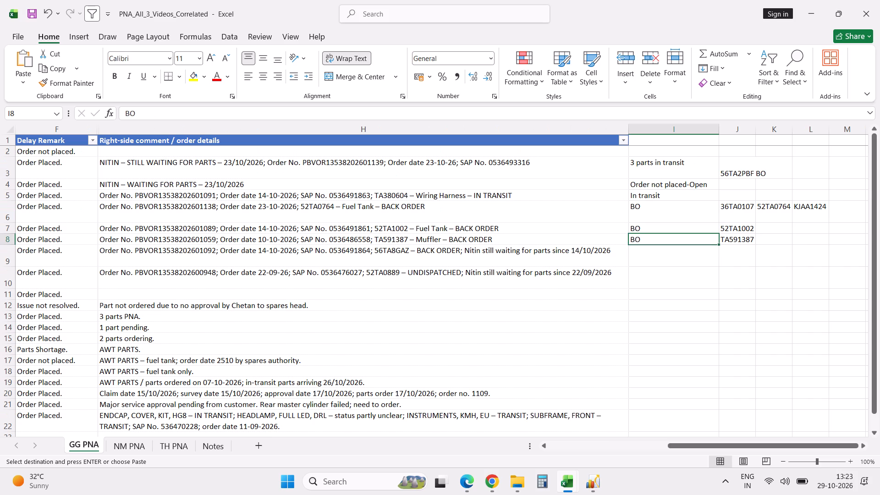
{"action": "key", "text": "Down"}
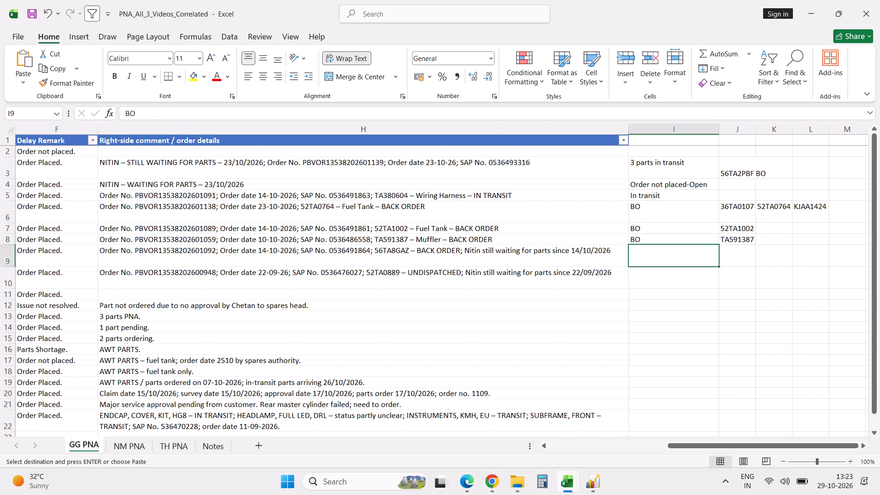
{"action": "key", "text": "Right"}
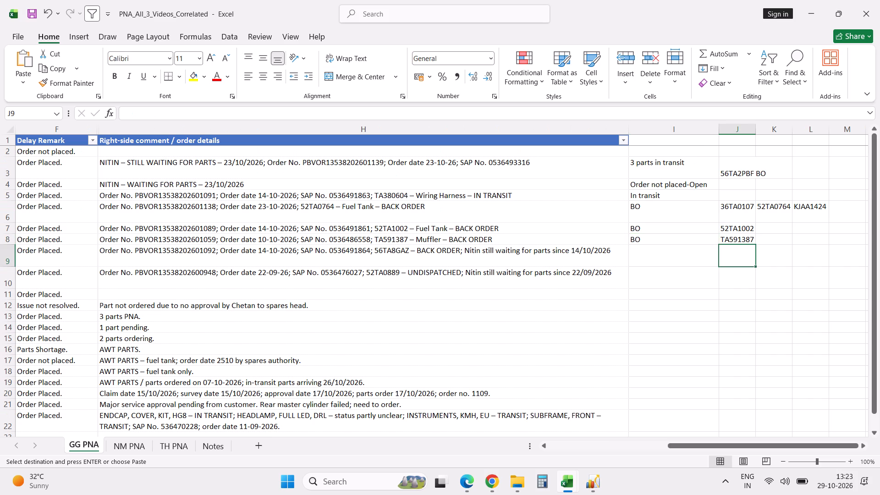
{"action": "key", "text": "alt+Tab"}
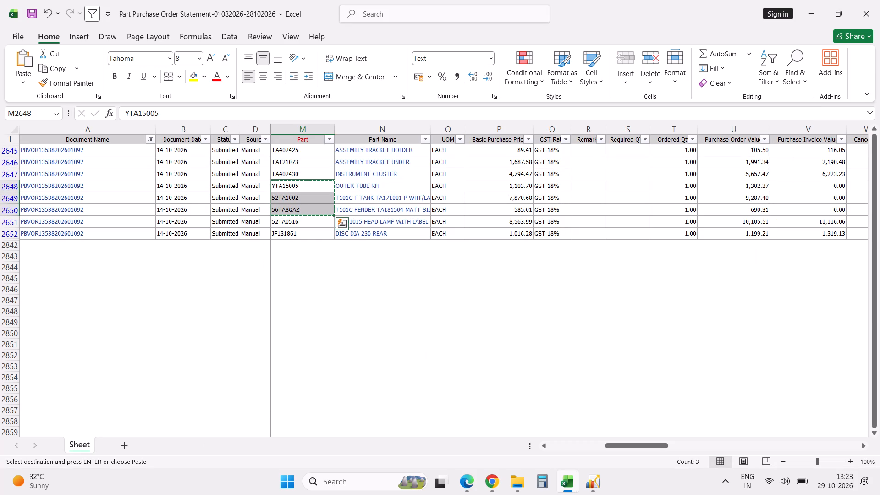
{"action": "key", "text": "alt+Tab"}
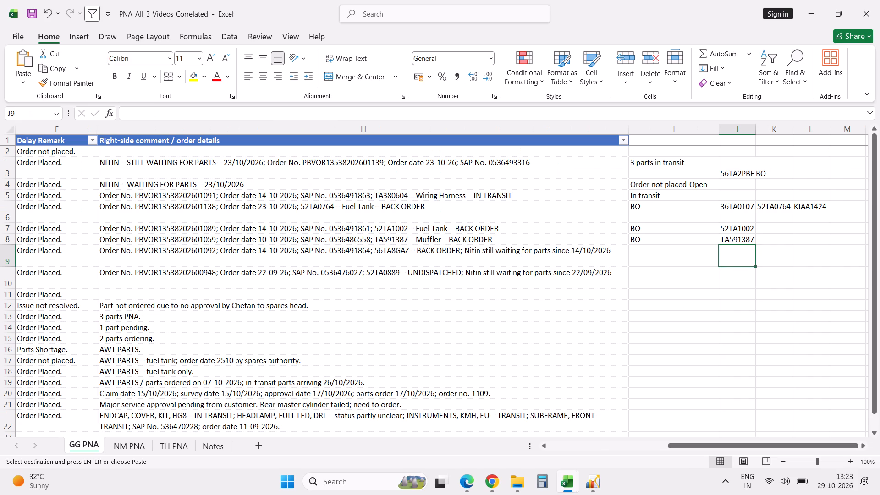
{"action": "right_click", "coordinate": [740, 255]}
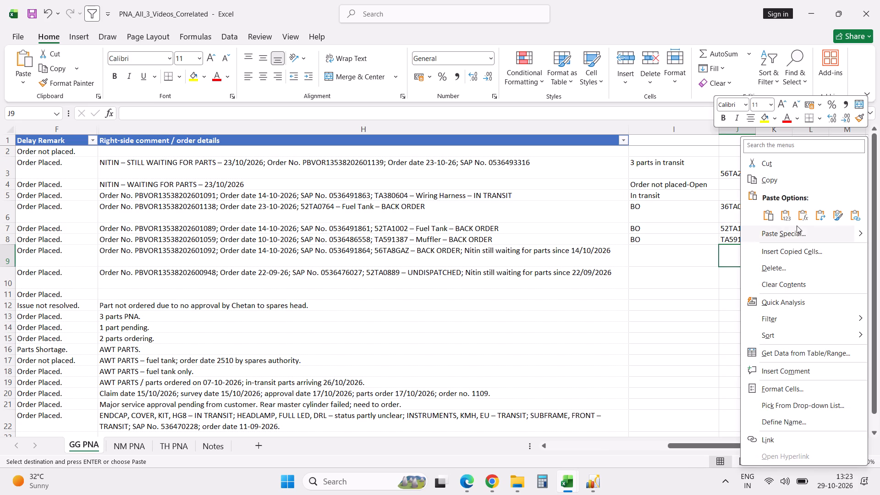
{"action": "left_click", "coordinate": [819, 216]}
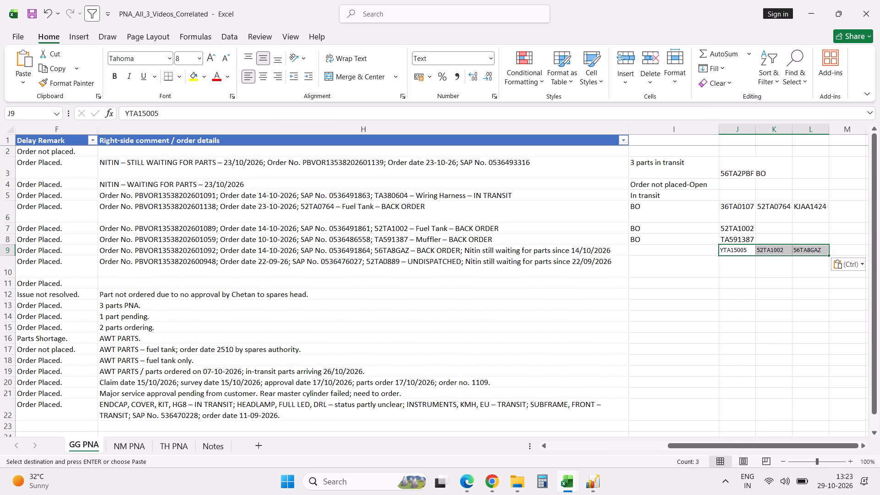
{"action": "left_click", "coordinate": [686, 250]}
{"action": "key", "text": "ctrl+d"}
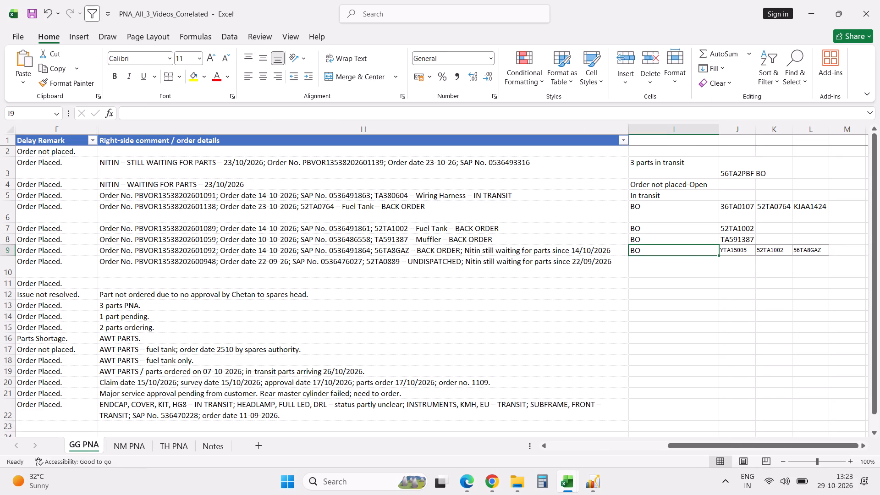
Copy cell I9's formatting onto the part numbers in cells J9:L9.
{"action": "left_click", "coordinate": [71, 82]}
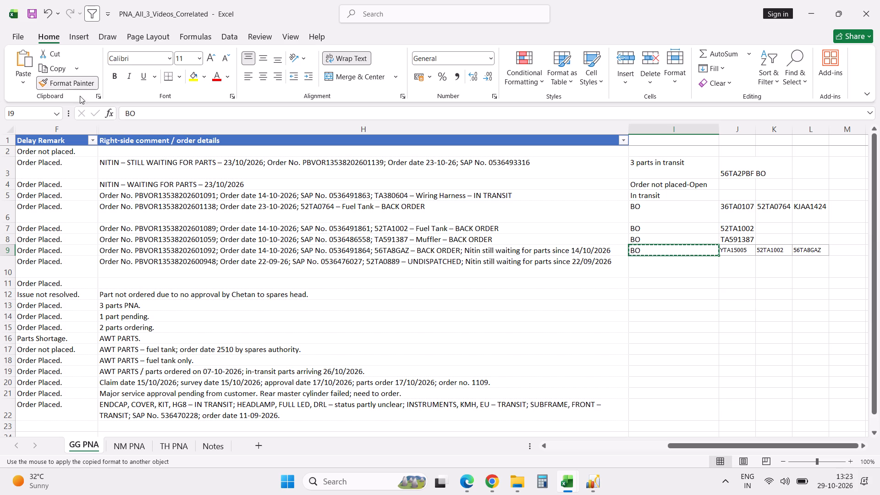
{"action": "left_click_drag", "start_coordinate": [734, 249], "coordinate": [786, 249]}
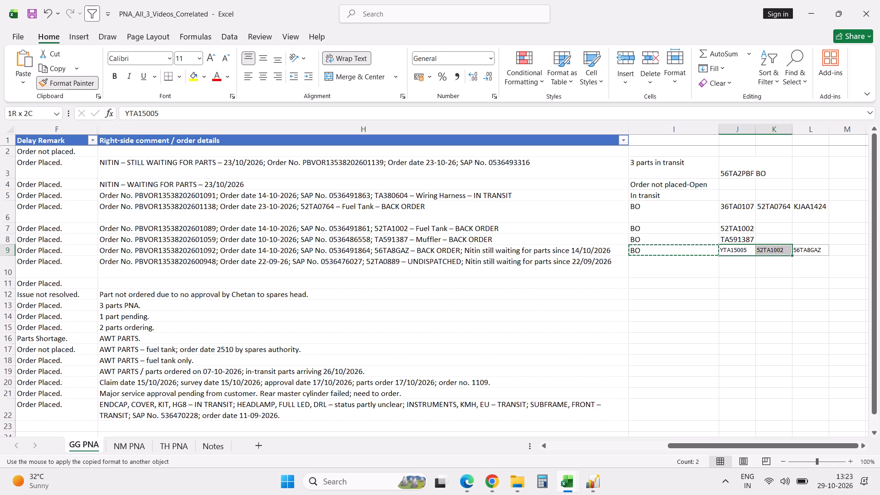
{"action": "left_click_drag", "start_coordinate": [786, 249], "coordinate": [795, 249]}
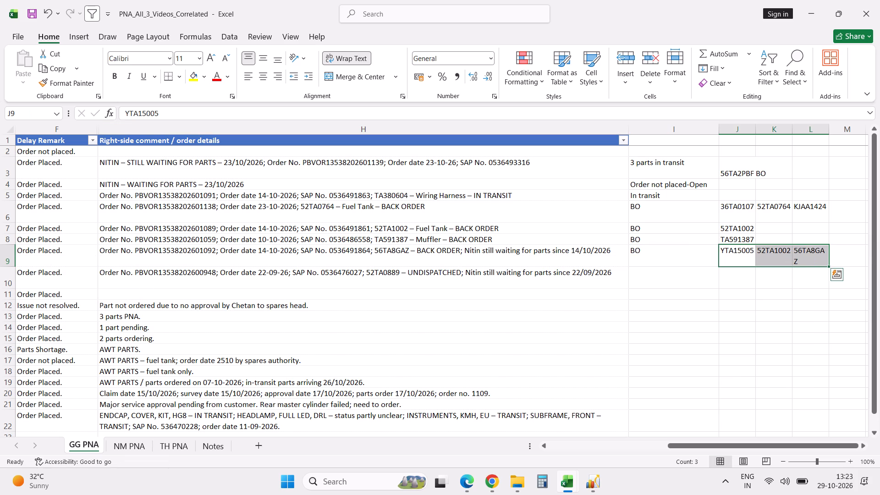
In the Part Purchase Order Statement workbook, filter Document Name to order 600948, taken from the PNA workbook's row 10 order details.
{"action": "left_click", "coordinate": [676, 278]}
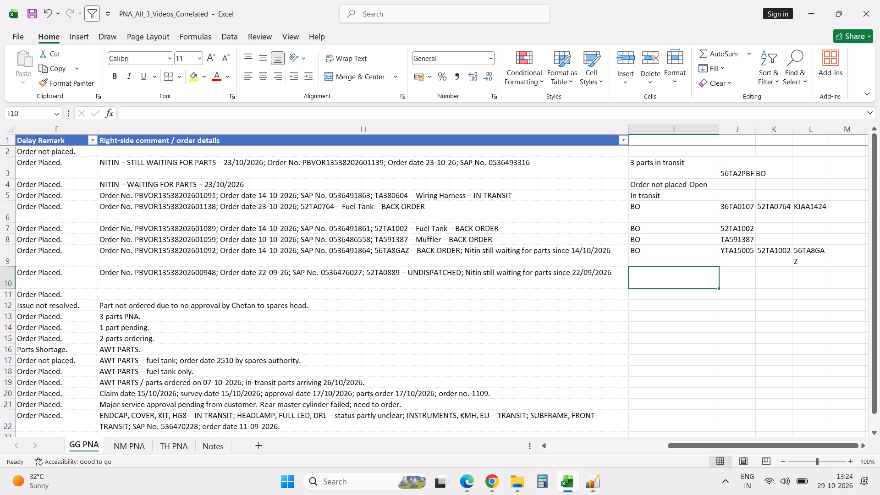
{"action": "key", "text": "alt+Tab"}
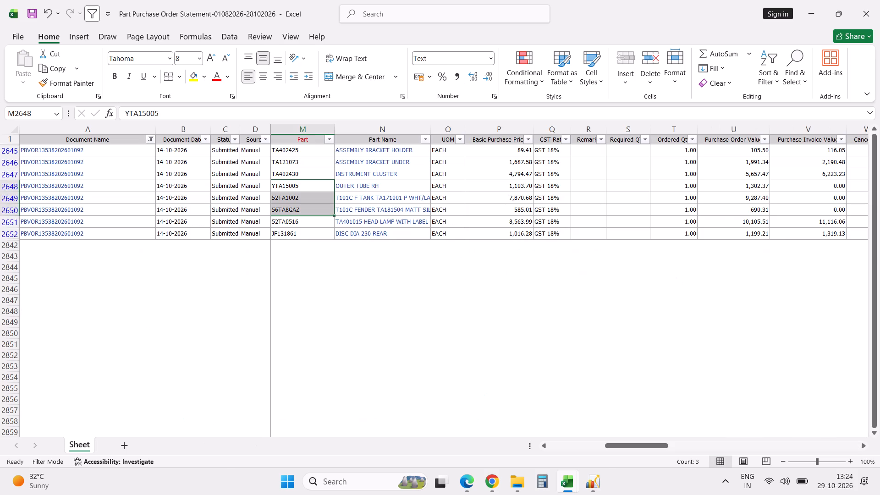
{"action": "left_click", "coordinate": [150, 142]}
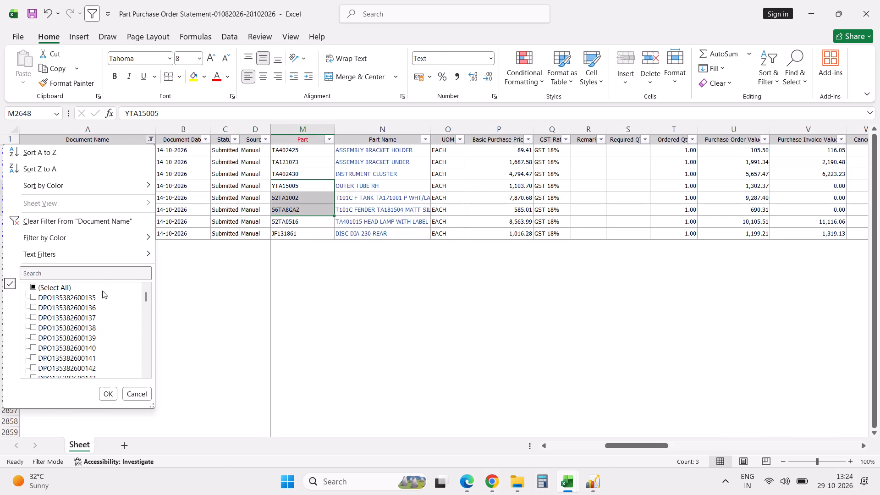
{"action": "left_click", "coordinate": [108, 273]}
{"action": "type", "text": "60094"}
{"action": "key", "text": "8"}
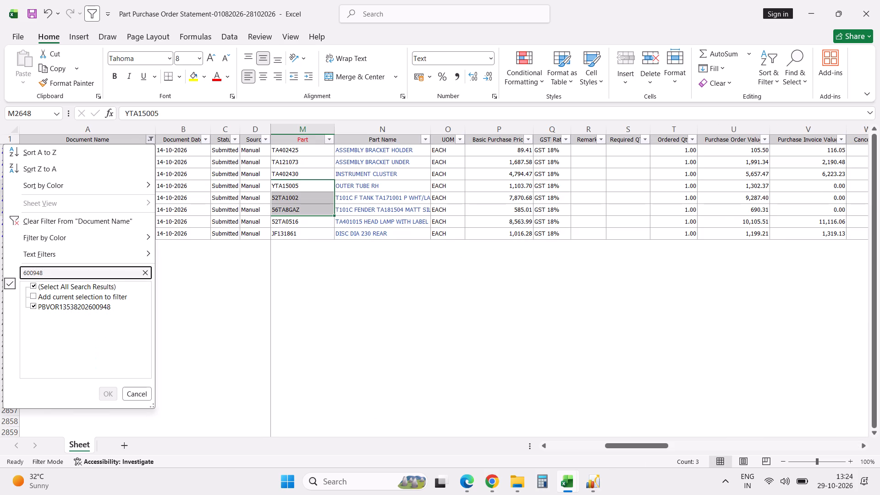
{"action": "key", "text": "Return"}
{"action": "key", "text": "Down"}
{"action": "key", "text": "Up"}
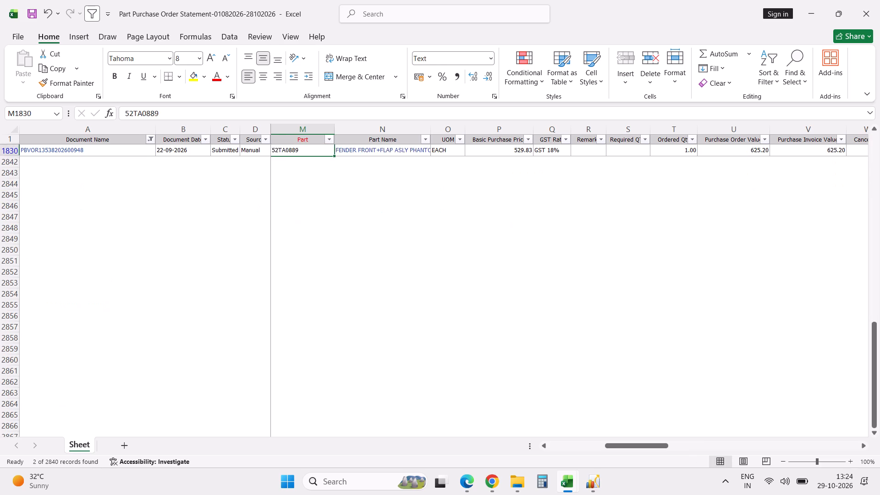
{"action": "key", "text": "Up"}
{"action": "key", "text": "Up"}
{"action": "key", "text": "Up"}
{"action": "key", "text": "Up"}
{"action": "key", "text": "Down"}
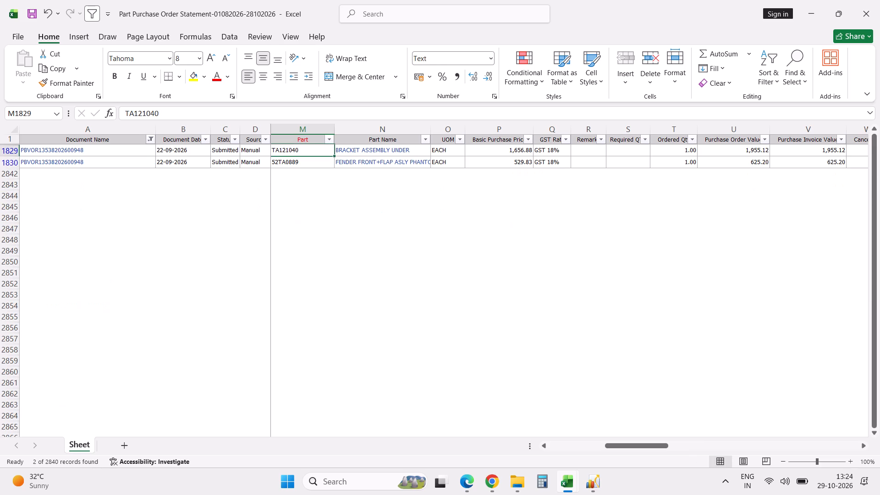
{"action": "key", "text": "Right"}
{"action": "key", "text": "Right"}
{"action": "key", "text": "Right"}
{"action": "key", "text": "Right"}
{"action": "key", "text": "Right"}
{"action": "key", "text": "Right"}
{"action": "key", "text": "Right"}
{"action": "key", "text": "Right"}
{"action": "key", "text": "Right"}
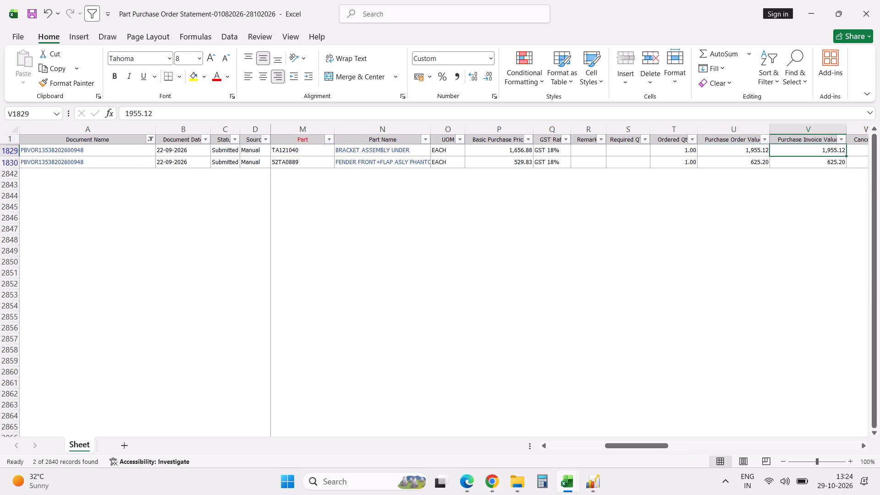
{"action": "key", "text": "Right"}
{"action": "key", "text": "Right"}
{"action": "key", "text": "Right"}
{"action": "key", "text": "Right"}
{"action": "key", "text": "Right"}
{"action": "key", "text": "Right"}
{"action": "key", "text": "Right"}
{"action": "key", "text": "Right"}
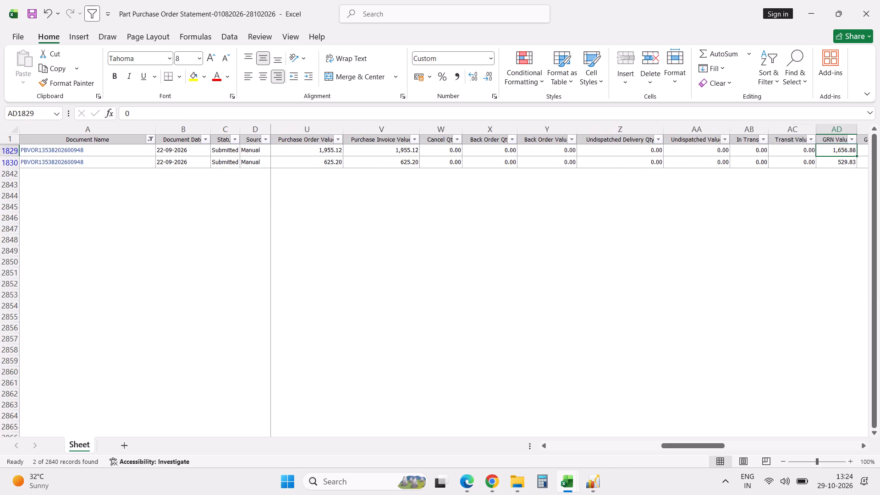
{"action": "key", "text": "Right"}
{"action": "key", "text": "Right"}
Examine the order's SAP order number, SAP order date and vehicle reference.
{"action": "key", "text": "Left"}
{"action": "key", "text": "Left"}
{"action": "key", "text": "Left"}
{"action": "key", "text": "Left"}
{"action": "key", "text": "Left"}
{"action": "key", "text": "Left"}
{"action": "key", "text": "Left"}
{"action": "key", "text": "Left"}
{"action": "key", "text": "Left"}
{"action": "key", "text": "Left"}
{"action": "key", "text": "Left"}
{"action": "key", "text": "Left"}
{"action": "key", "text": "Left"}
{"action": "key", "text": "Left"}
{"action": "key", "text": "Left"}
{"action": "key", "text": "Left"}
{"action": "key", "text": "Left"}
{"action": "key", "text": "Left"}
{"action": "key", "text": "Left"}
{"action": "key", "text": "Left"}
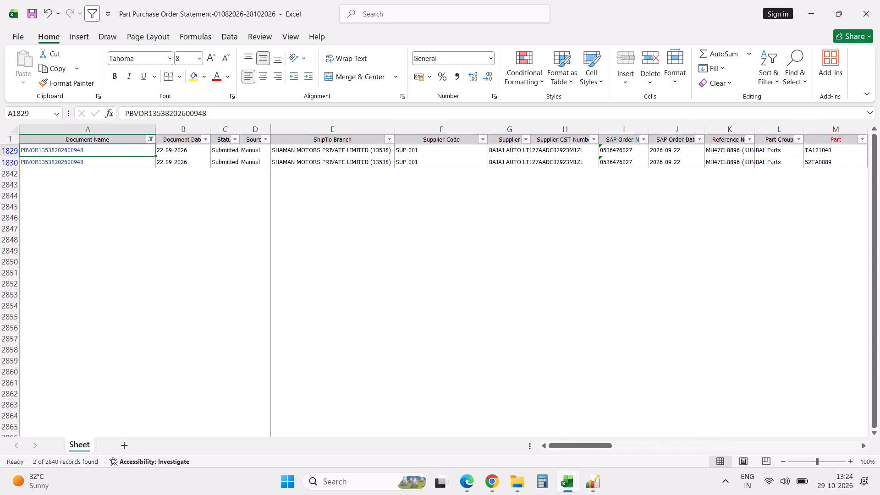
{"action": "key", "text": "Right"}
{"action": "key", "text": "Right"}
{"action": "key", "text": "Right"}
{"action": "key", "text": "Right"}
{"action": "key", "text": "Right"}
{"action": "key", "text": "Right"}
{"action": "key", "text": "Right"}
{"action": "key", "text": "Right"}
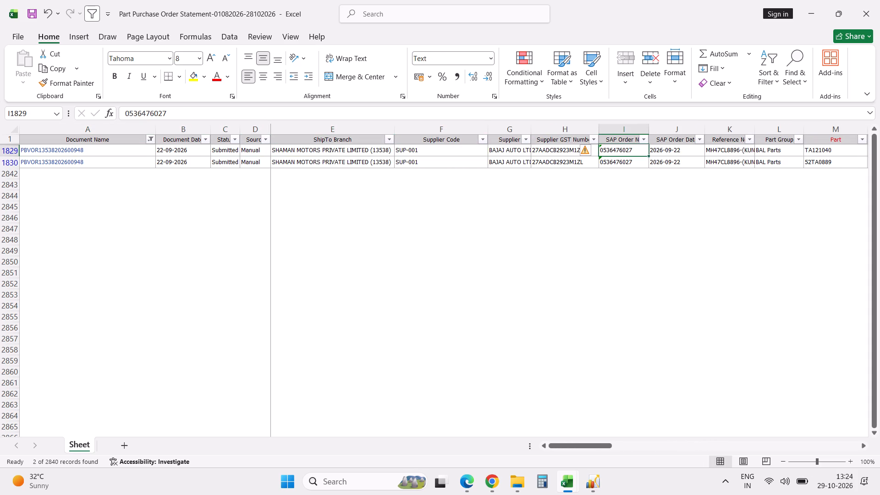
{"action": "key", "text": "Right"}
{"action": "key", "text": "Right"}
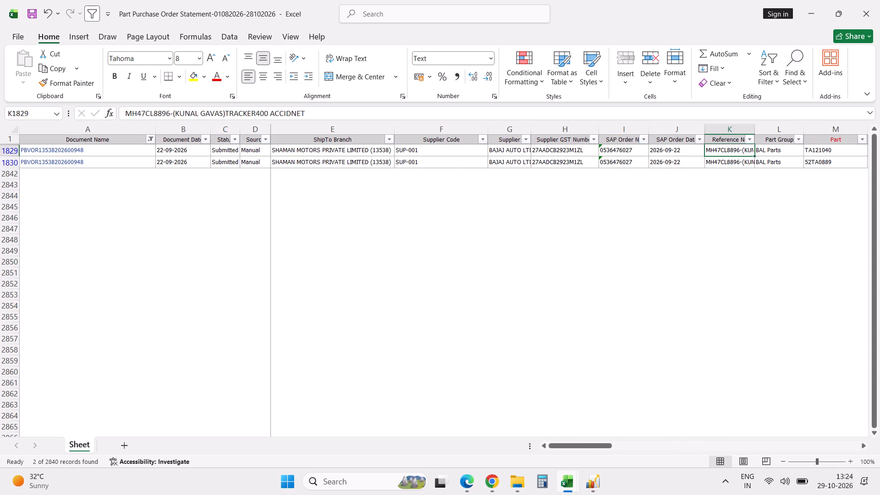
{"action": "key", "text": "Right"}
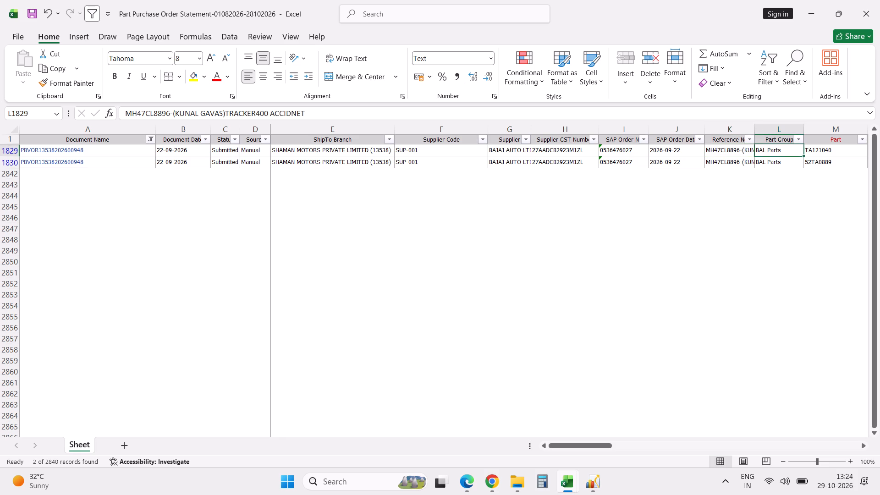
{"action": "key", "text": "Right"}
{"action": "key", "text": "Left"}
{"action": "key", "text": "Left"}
Check the order's vehicle reference against row 10's customer, vehicle and registration details in the PNA workbook.
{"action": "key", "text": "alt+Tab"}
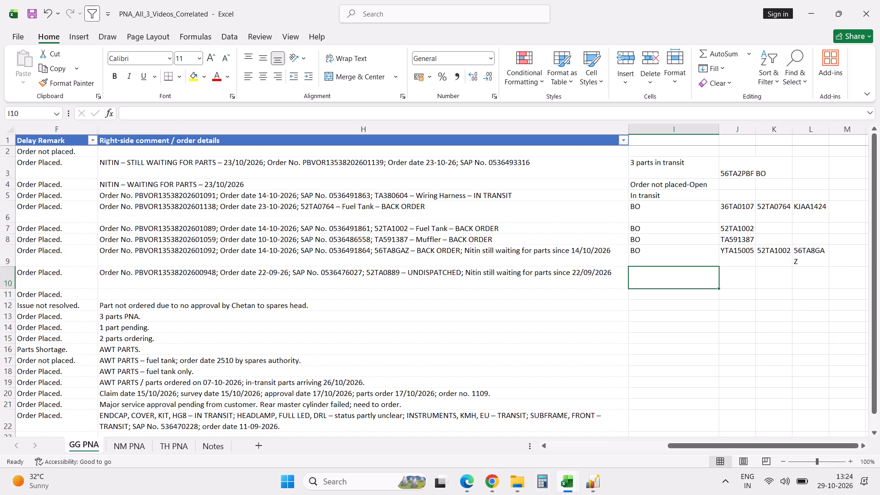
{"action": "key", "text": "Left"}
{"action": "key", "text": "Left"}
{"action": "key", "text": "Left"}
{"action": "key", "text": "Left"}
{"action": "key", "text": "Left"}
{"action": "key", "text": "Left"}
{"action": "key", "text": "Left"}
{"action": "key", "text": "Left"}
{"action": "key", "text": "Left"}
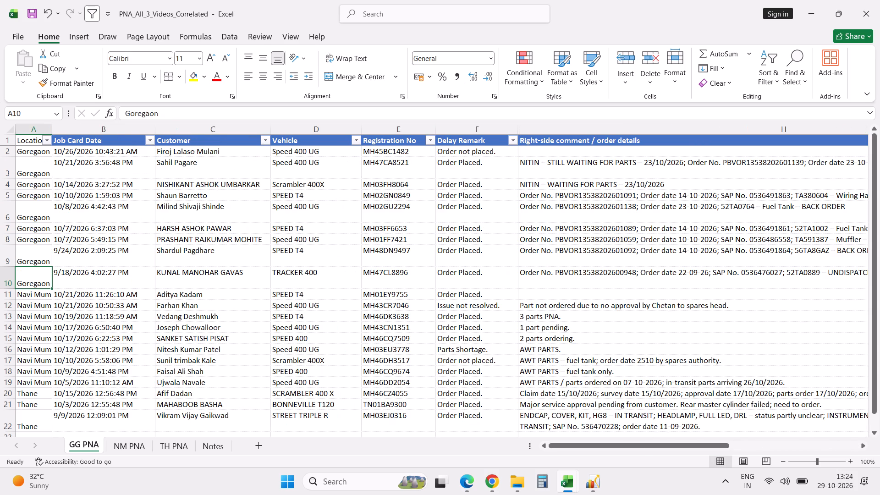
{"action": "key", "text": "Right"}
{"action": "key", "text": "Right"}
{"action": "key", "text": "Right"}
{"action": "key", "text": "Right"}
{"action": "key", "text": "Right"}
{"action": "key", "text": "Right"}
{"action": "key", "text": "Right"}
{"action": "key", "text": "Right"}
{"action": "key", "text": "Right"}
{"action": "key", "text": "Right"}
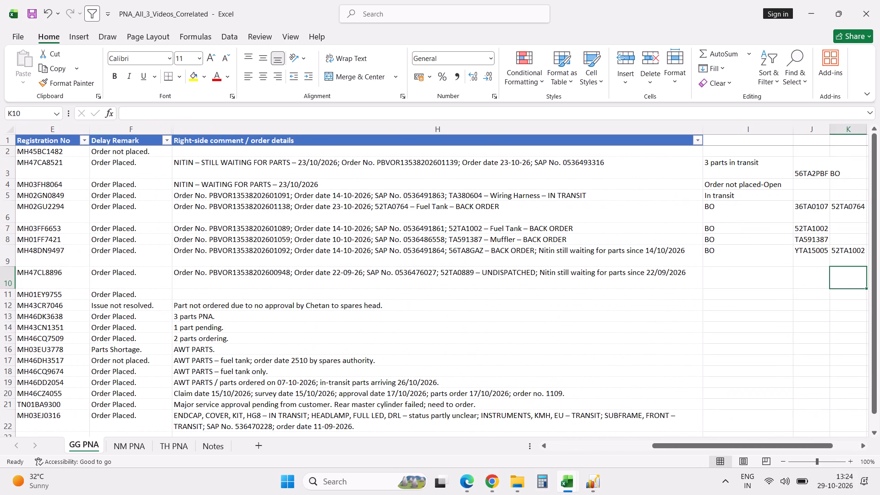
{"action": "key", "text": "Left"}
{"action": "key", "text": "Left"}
Copy part numbers TA121040 and 52TA0889 from the order statement and paste them transposed into the PNA workbook's cells J10:K10.
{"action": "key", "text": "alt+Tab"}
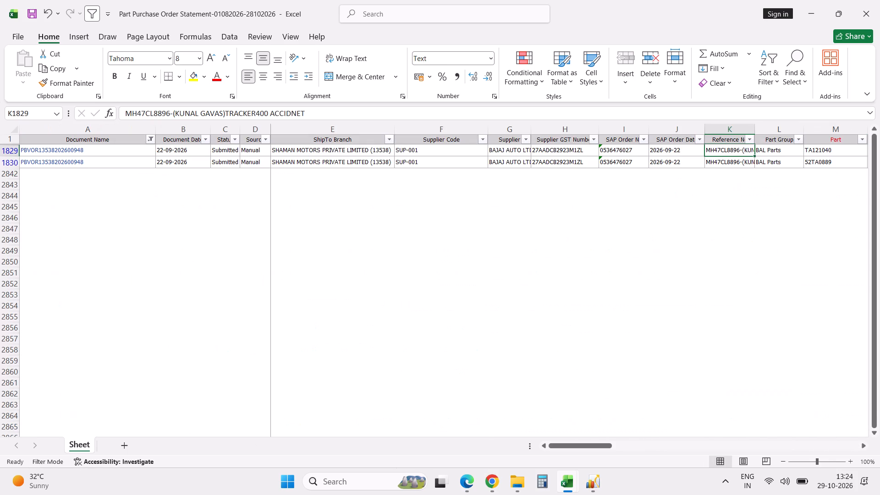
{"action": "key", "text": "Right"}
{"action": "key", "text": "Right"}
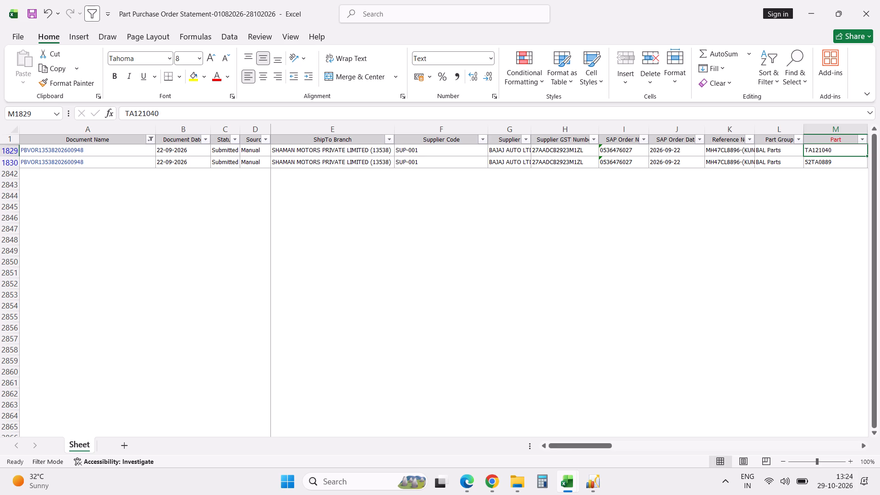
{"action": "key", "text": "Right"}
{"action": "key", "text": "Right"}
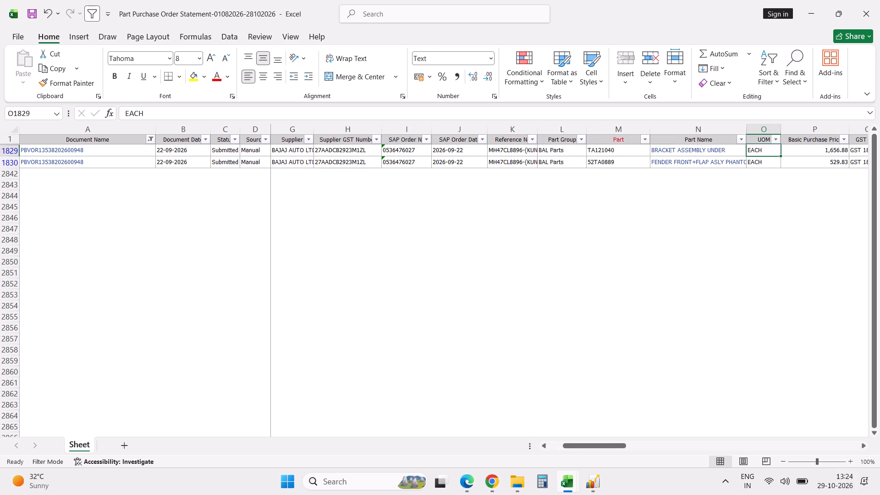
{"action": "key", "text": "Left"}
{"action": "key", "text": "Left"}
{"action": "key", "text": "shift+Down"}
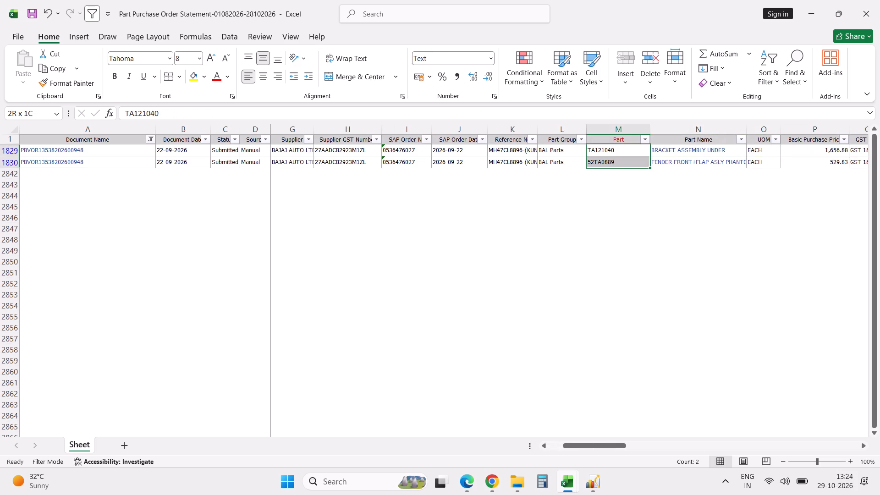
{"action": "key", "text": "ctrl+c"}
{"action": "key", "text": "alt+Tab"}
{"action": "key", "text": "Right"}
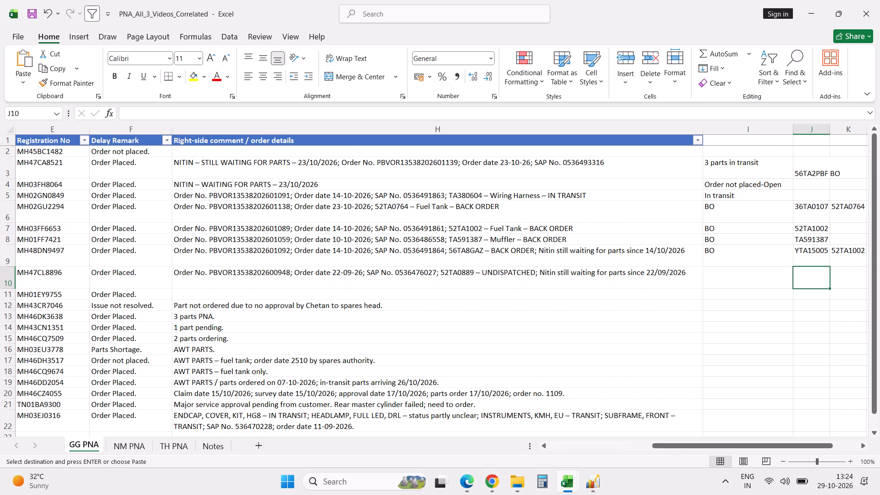
{"action": "right_click", "coordinate": [807, 277]}
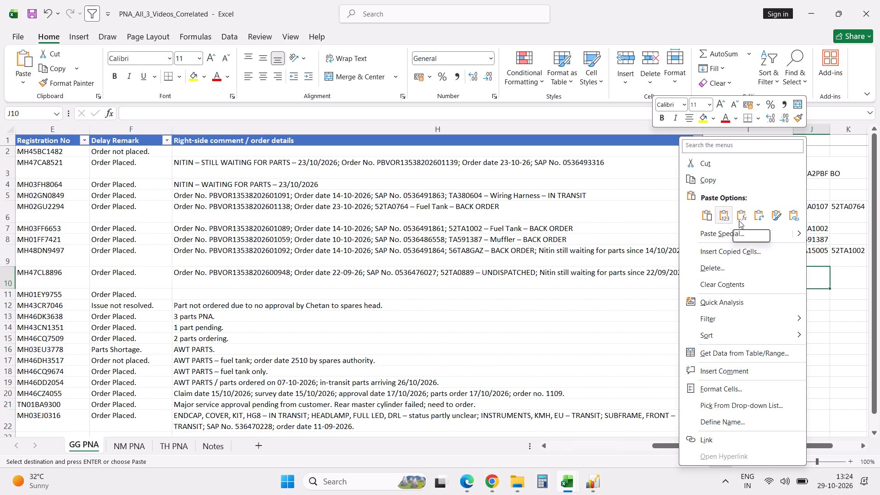
{"action": "left_click", "coordinate": [757, 218]}
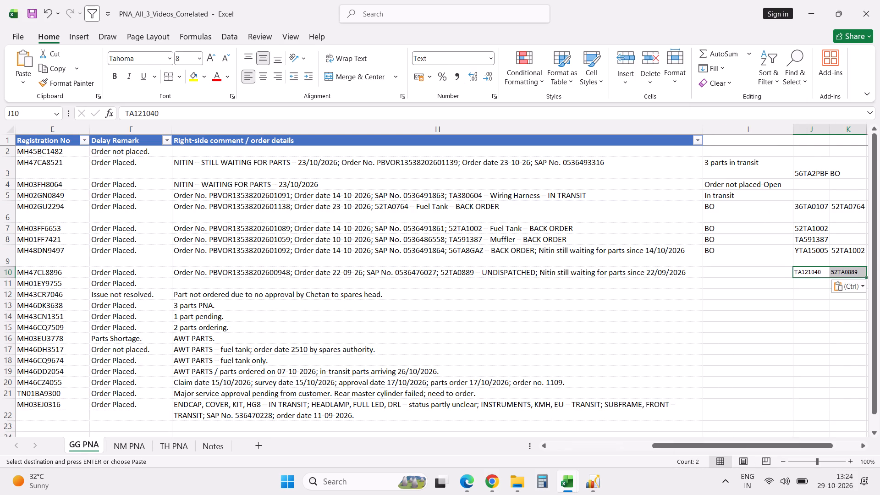
{"action": "left_click", "coordinate": [746, 274]}
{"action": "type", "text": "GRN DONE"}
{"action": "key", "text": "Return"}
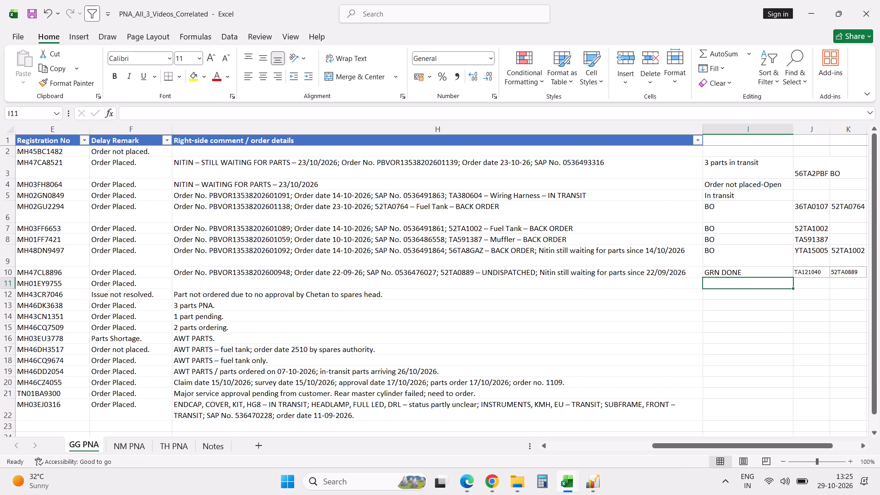
Copy cell I10's formatting onto the part numbers in cells J10:K10.
{"action": "left_click", "coordinate": [746, 274]}
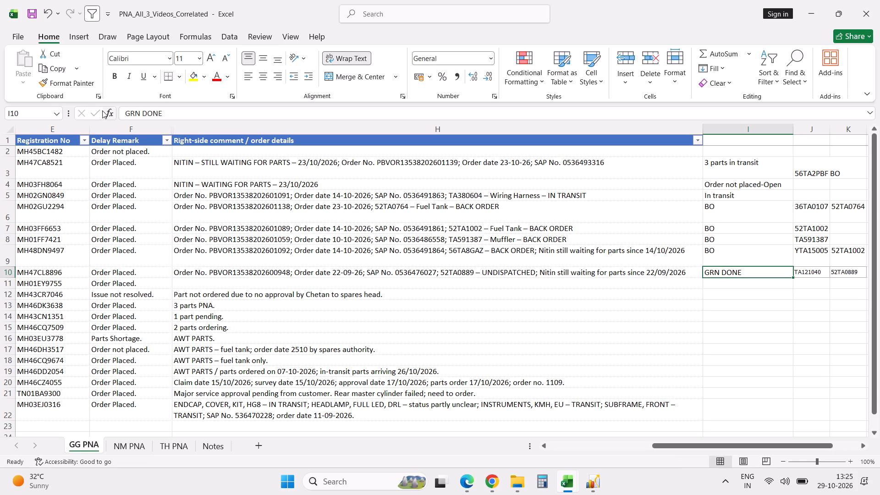
{"action": "left_click", "coordinate": [85, 89]}
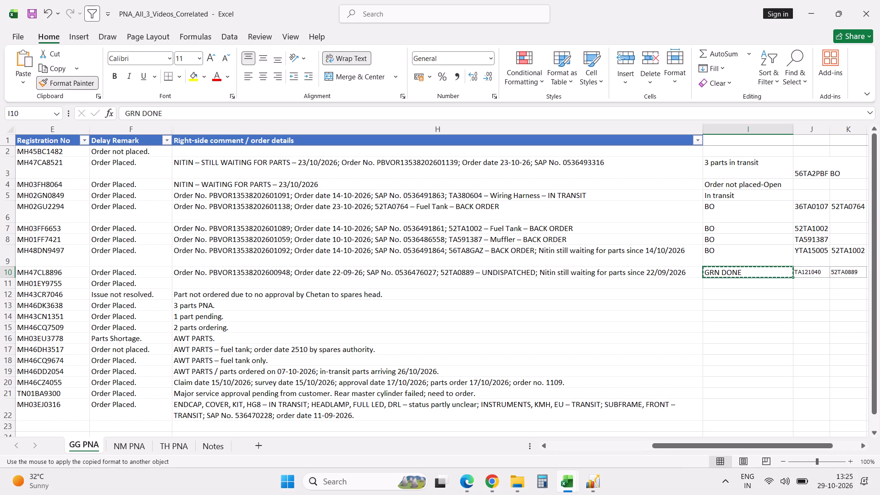
{"action": "left_click_drag", "start_coordinate": [818, 274], "coordinate": [836, 274]}
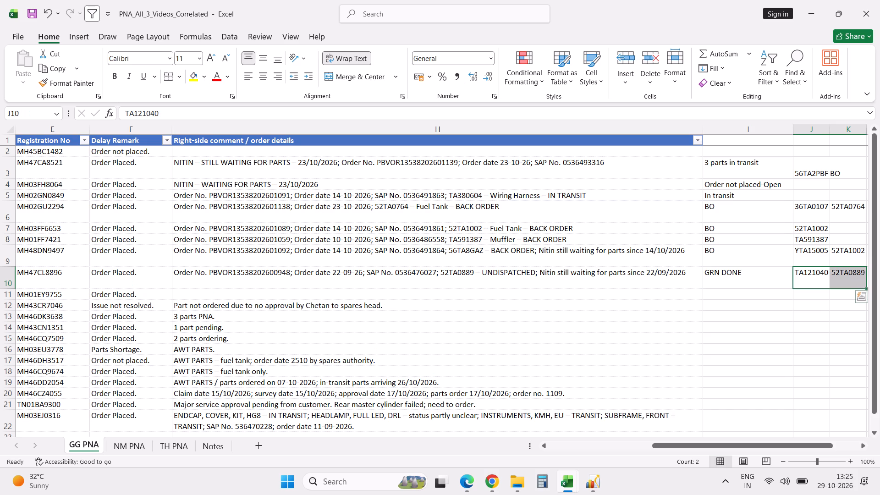
Examine row 11's customer, vehicle and registration details in the PNA workbook, where no order number is recorded.
{"action": "left_click", "coordinate": [730, 307]}
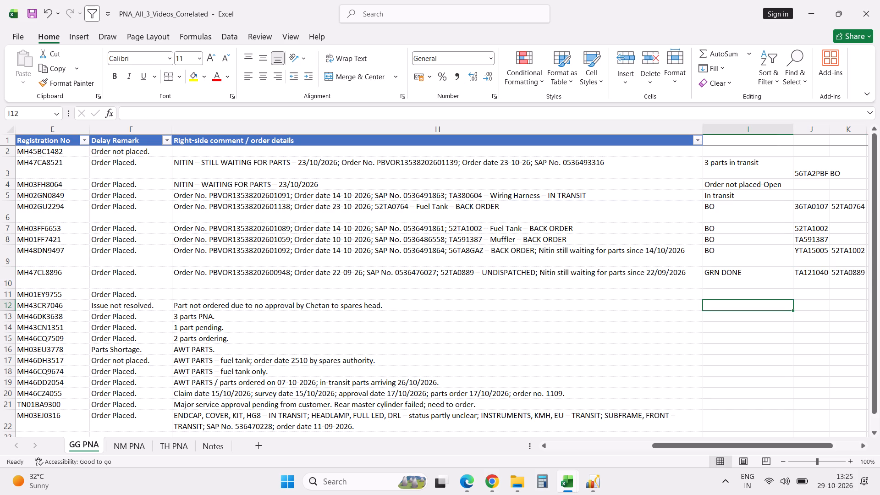
{"action": "left_click", "coordinate": [291, 289]}
{"action": "key", "text": "Left"}
{"action": "key", "text": "Left"}
{"action": "key", "text": "Left"}
{"action": "key", "text": "Left"}
{"action": "key", "text": "Left"}
{"action": "key", "text": "Left"}
{"action": "key", "text": "Left"}
{"action": "key", "text": "Left"}
{"action": "key", "text": "Left"}
{"action": "key", "text": "Left"}
{"action": "key", "text": "Left"}
{"action": "key", "text": "Left"}
{"action": "key", "text": "Left"}
{"action": "key", "text": "Left"}
{"action": "key", "text": "Left"}
{"action": "key", "text": "Left"}
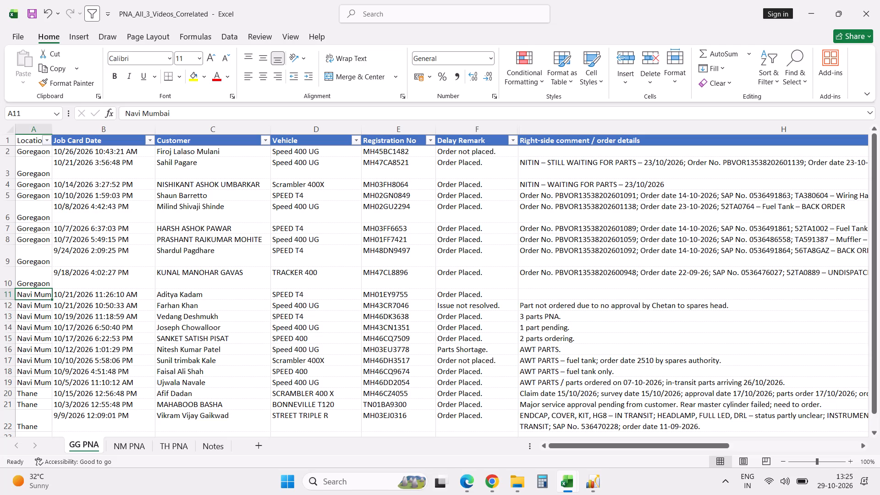
{"action": "left_click", "coordinate": [407, 296]}
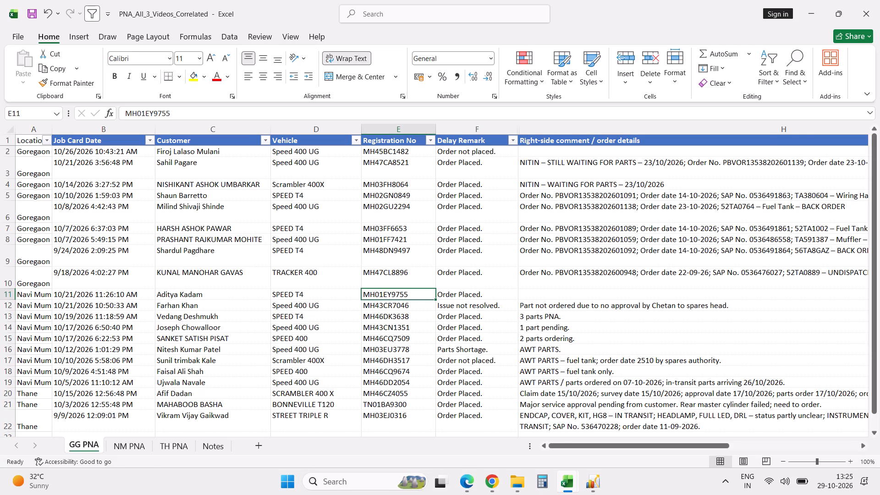
In the Part Purchase Order Statement workbook, reset the Document Name filter to include all orders.
{"action": "key", "text": "alt+Tab"}
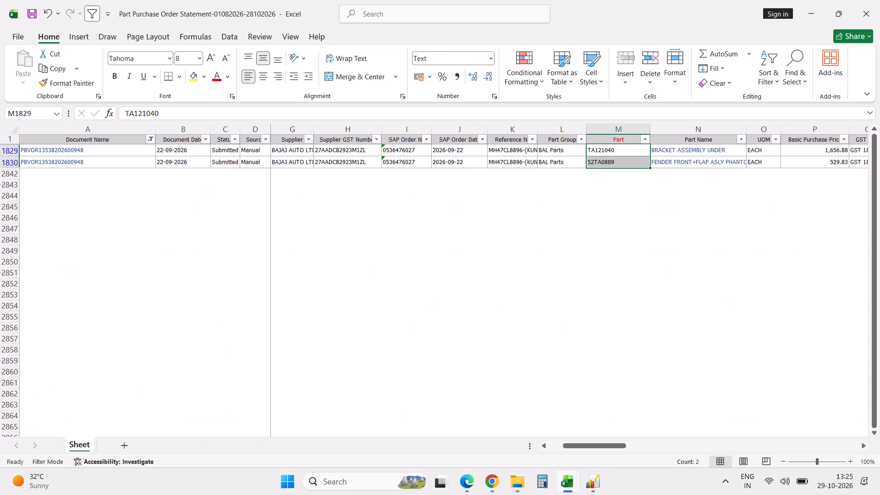
{"action": "left_click", "coordinate": [153, 142]}
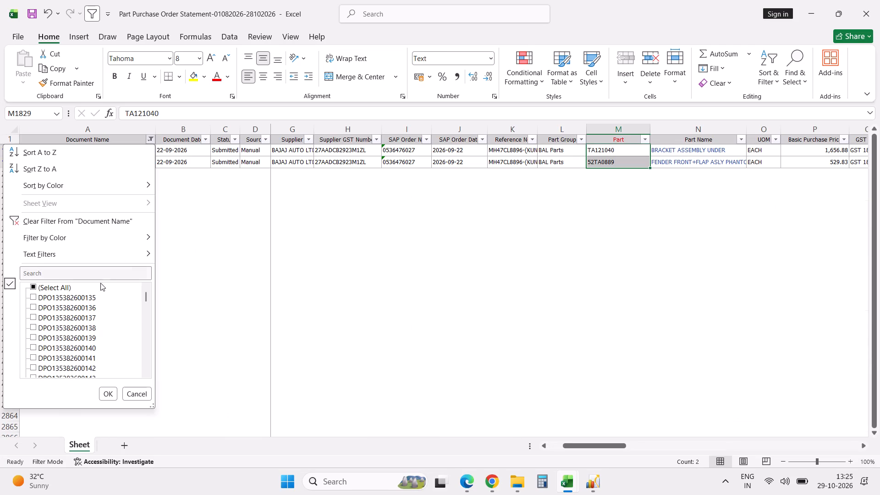
{"action": "left_click", "coordinate": [63, 285]}
{"action": "left_click", "coordinate": [108, 396]}
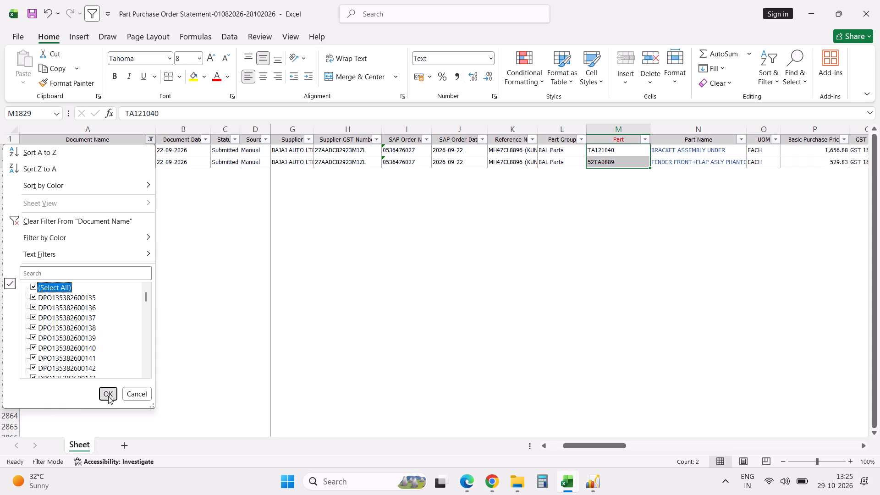
Search the Reference No filter values for 975 to find row 11's vehicle in the purchase order statement.
{"action": "left_click", "coordinate": [532, 138]}
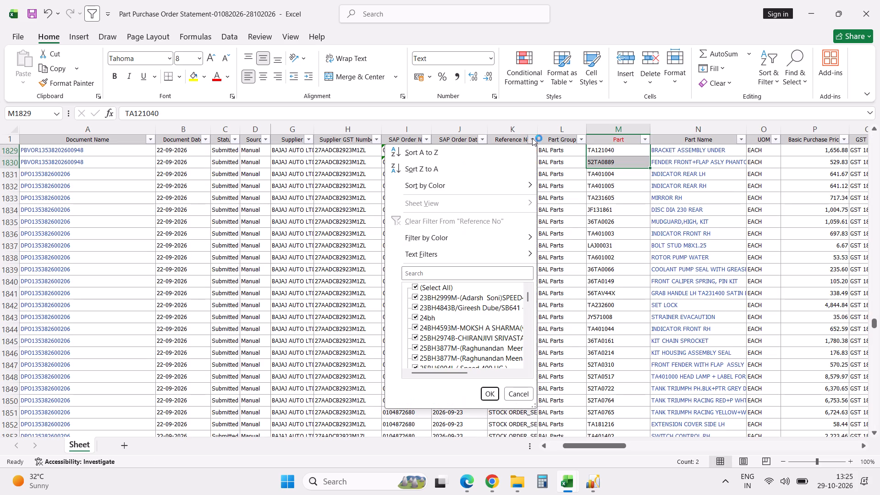
{"action": "left_click", "coordinate": [500, 275]}
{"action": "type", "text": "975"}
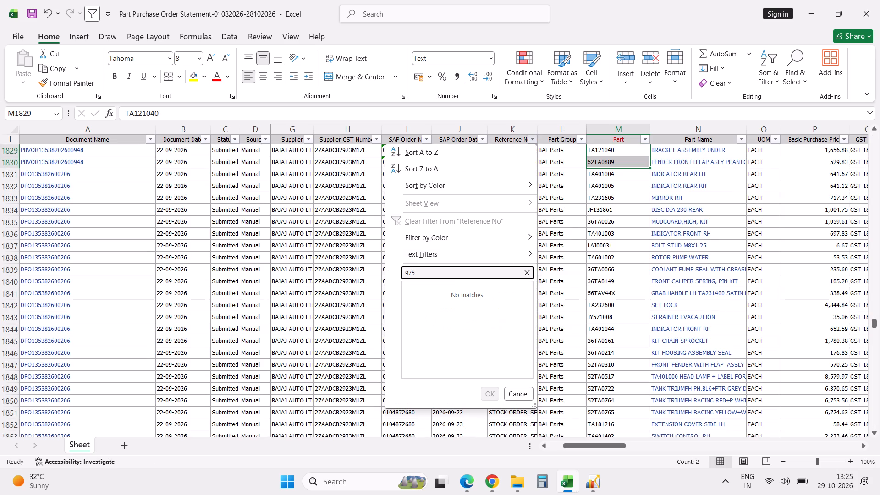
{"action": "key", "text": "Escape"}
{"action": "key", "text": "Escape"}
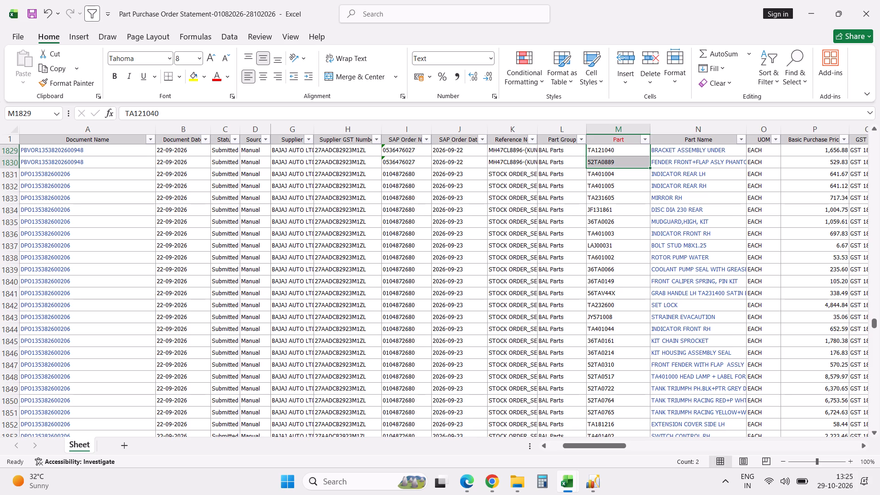
Search the purchase order statement sheet for the registration digits 9755.
{"action": "left_click", "coordinate": [500, 275]}
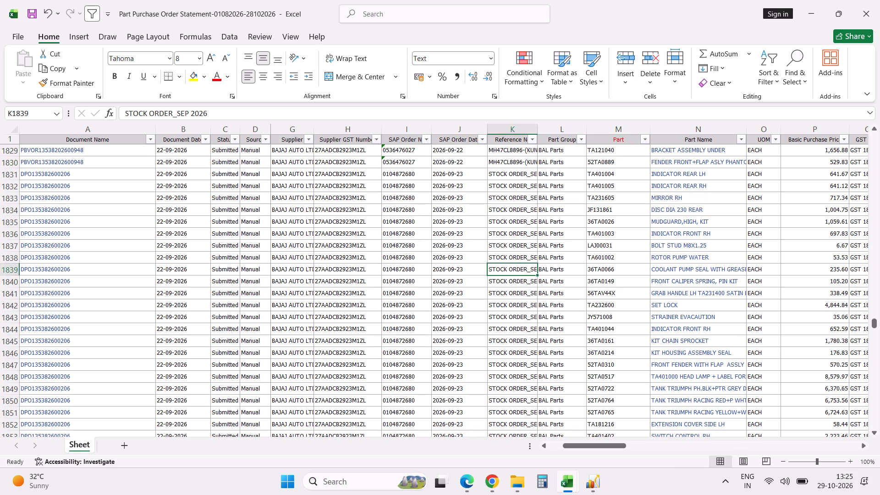
{"action": "key", "text": "ctrl+f"}
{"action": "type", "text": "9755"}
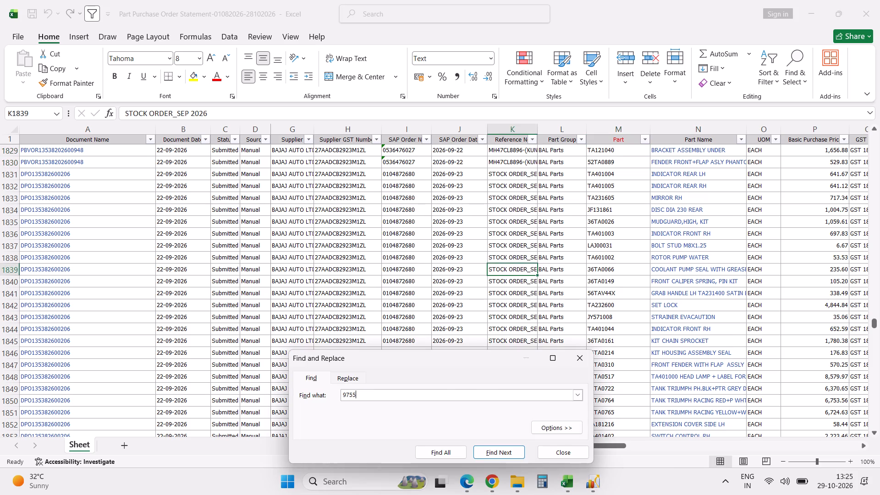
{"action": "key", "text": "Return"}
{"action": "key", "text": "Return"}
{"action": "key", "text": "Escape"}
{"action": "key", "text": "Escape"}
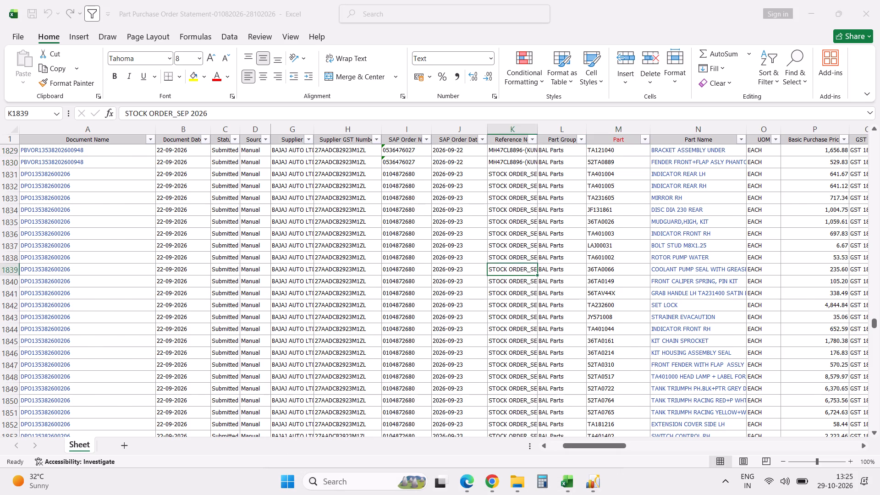
Check row 12's registration in the PNA workbook and search the purchase order statement's Reference No filter values for 704.
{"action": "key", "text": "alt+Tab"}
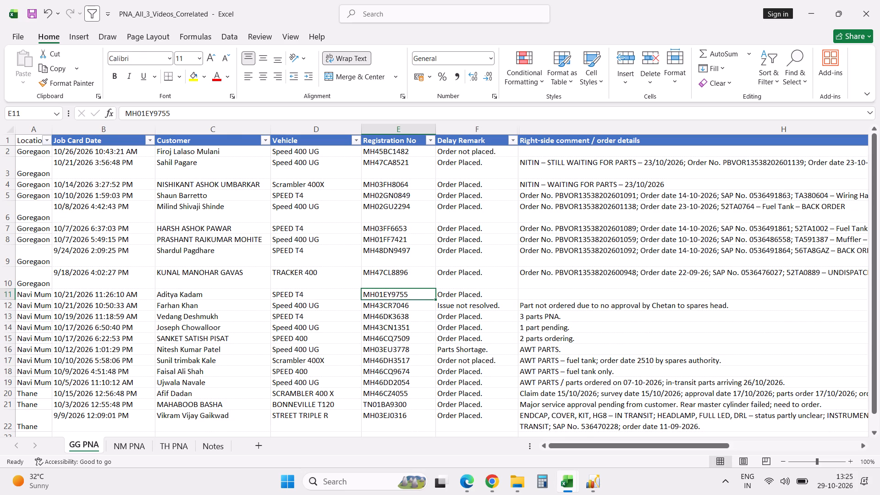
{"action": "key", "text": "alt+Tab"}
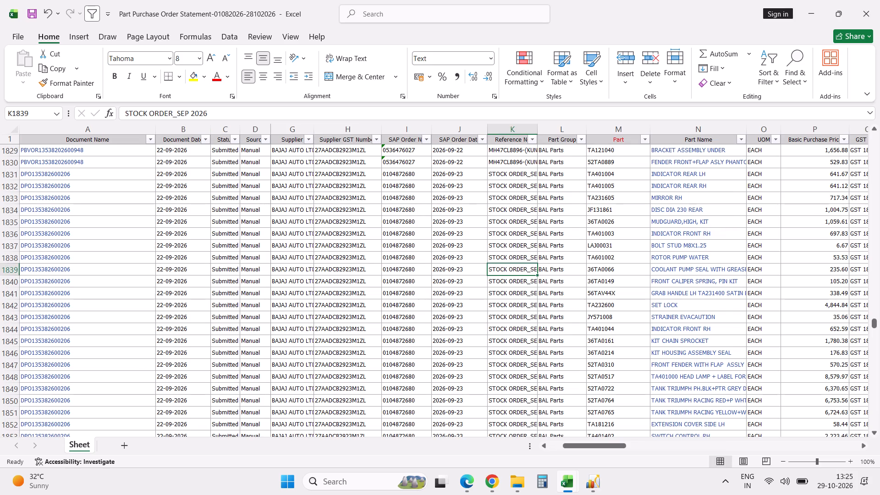
{"action": "left_click", "coordinate": [533, 141]}
{"action": "left_click", "coordinate": [487, 277]}
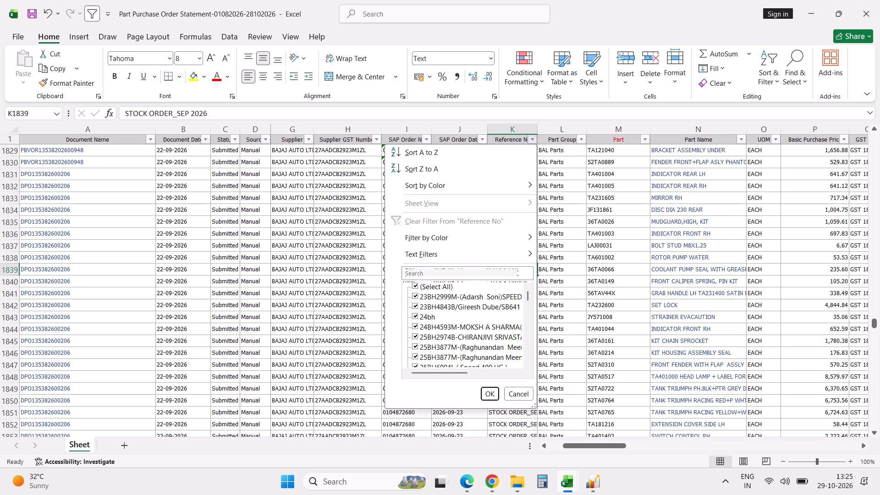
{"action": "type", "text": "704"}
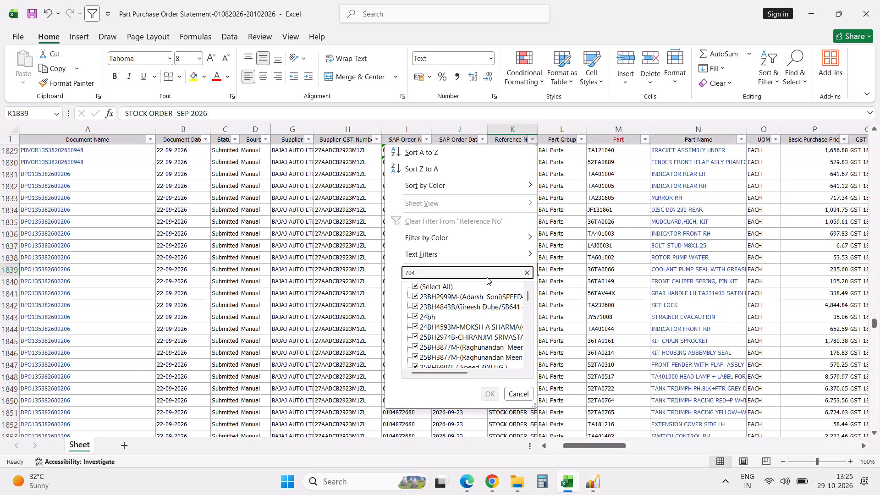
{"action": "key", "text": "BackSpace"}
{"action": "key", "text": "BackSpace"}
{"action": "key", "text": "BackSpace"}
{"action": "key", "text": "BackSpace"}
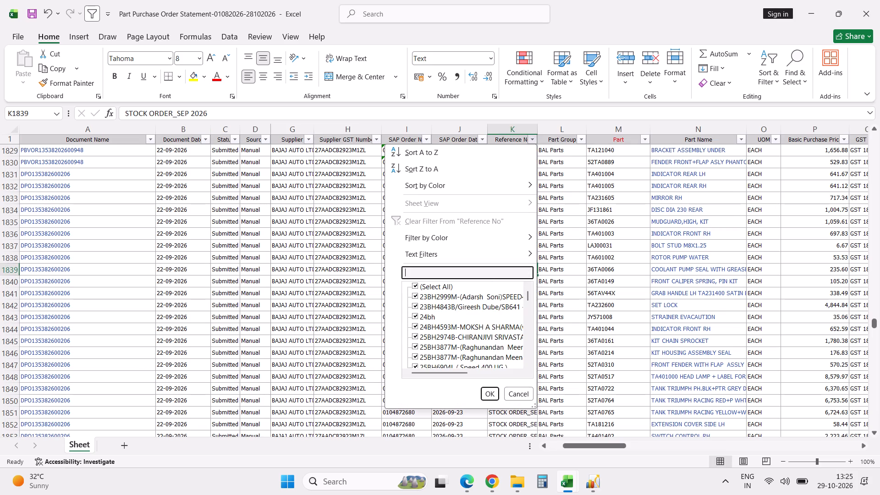
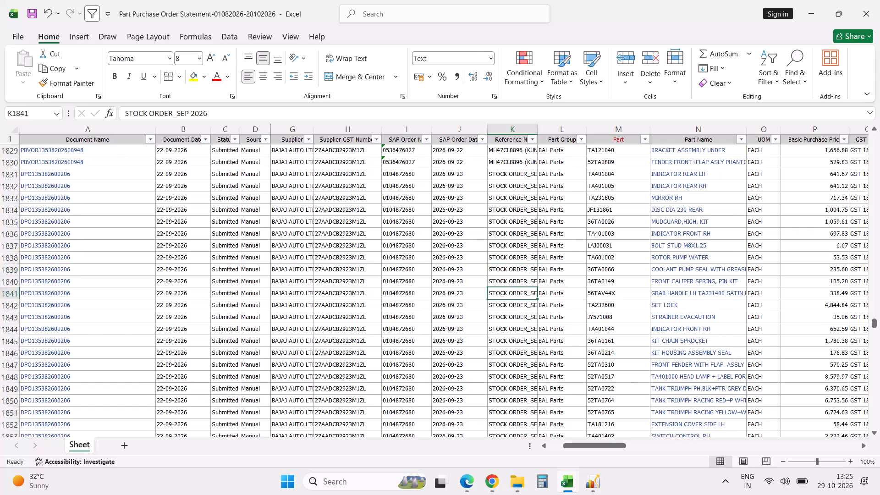
Check row 13's registration in the PNA workbook and search the purchase order statement's Reference No filter values for 3638.
{"action": "key", "text": "alt+Tab"}
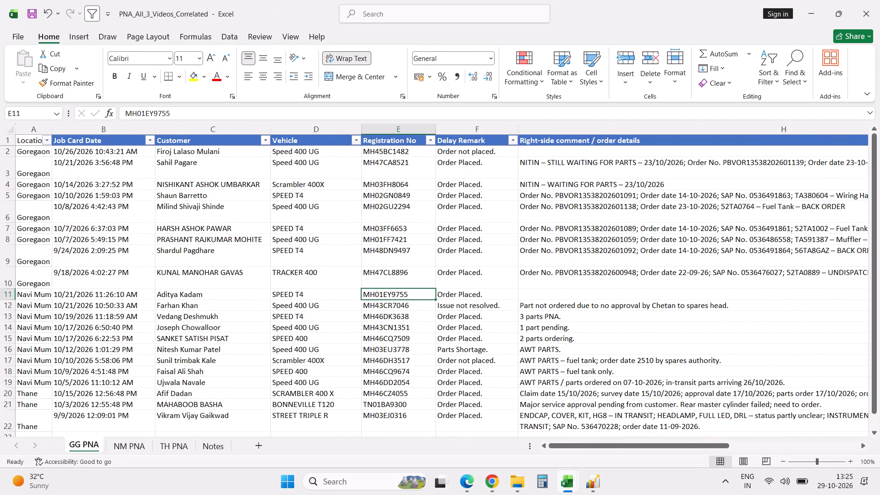
{"action": "key", "text": "alt+Tab"}
{"action": "left_click", "coordinate": [533, 137]}
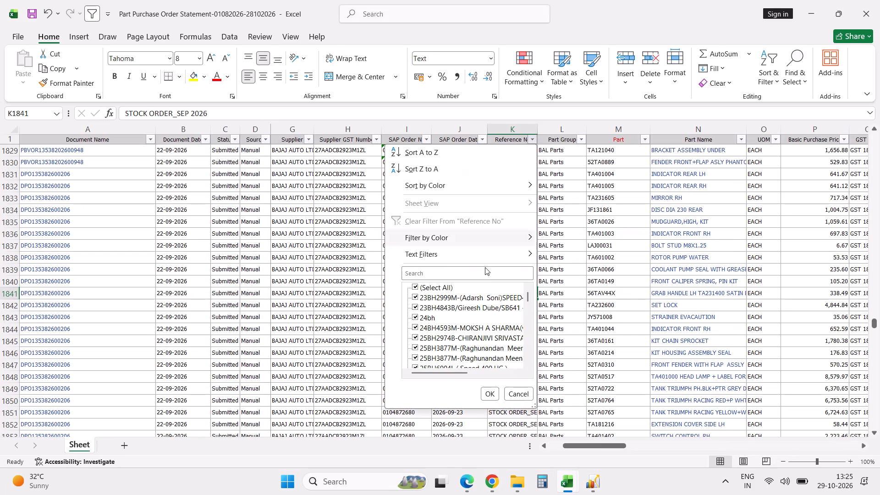
{"action": "left_click", "coordinate": [480, 275]}
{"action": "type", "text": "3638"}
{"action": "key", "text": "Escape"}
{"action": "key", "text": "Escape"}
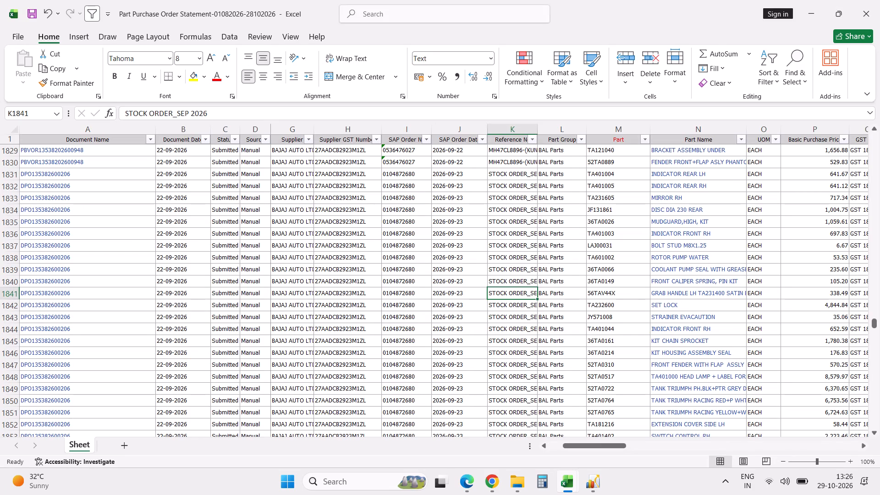
Check row 14's registration in the PNA workbook and filter the purchase order statement's Reference No column by the search match for 1351.
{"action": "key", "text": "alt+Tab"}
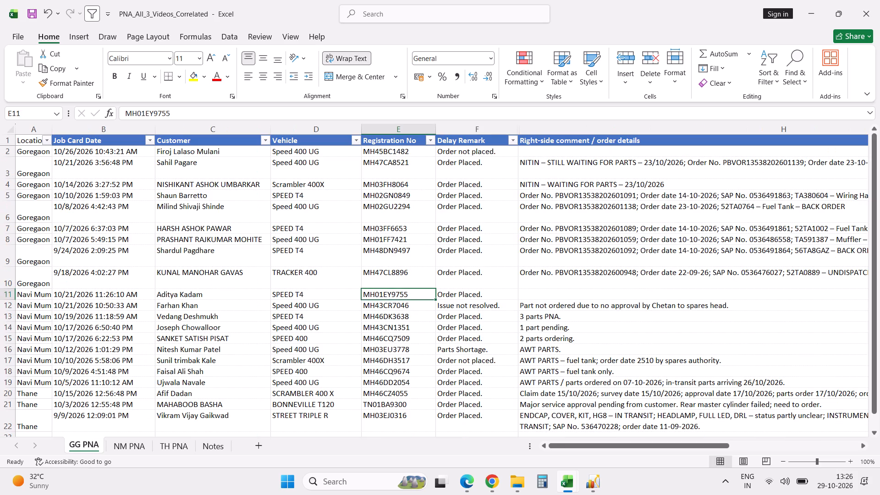
{"action": "left_click", "coordinate": [415, 328]}
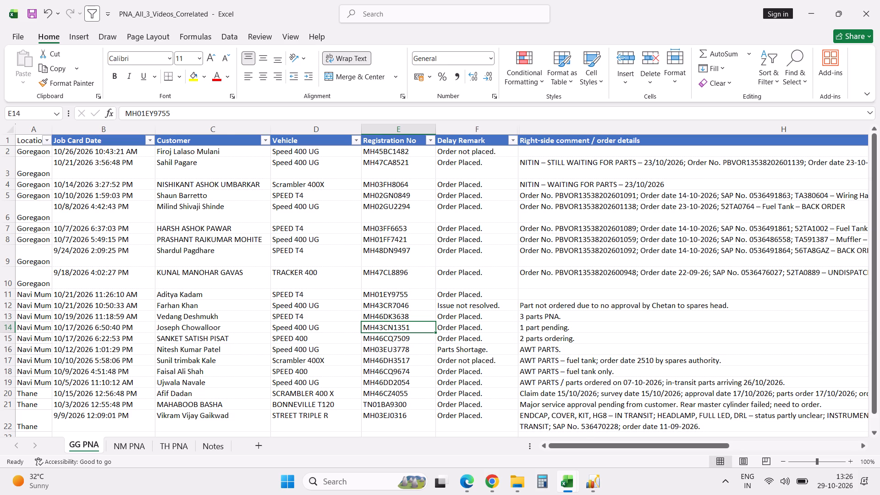
{"action": "key", "text": "alt+Tab"}
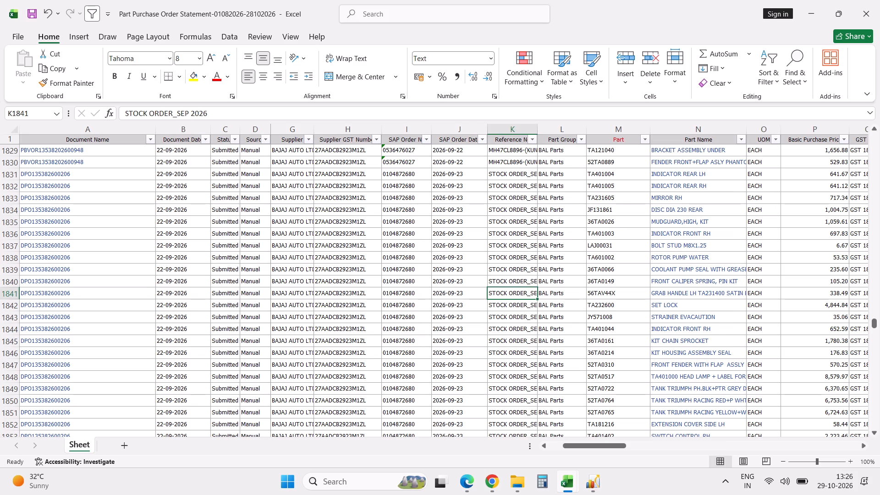
{"action": "left_click", "coordinate": [532, 140]}
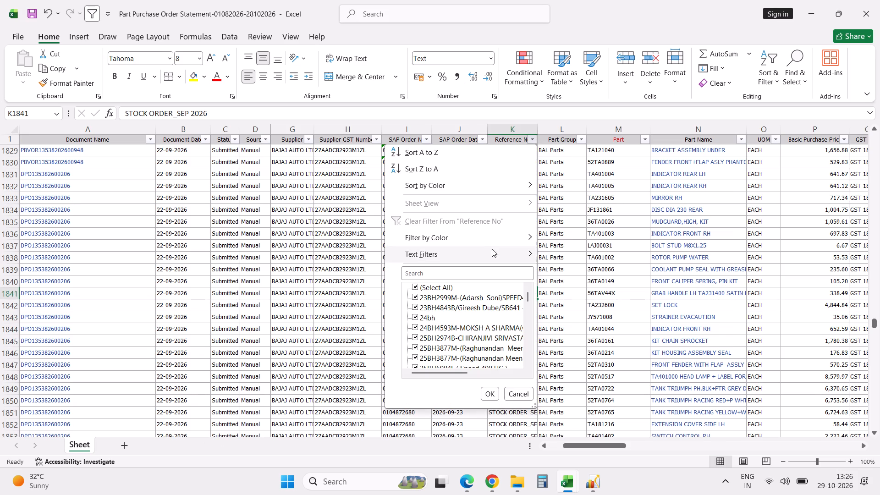
{"action": "left_click", "coordinate": [488, 273]}
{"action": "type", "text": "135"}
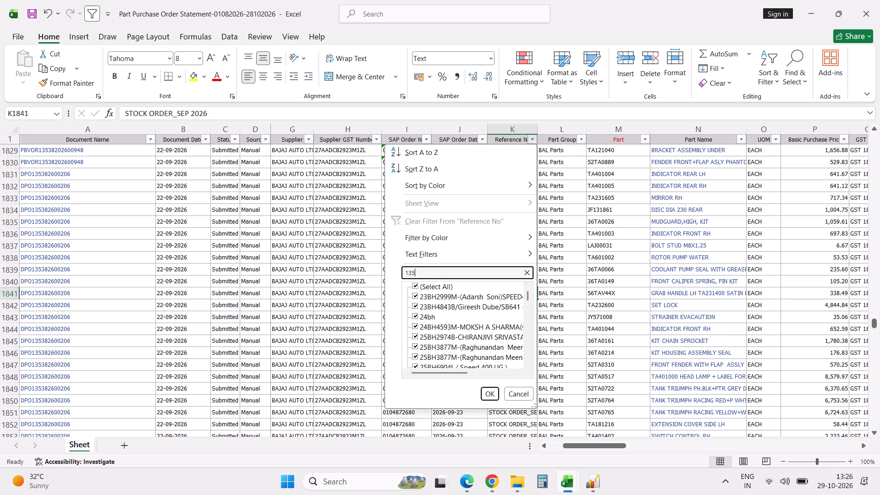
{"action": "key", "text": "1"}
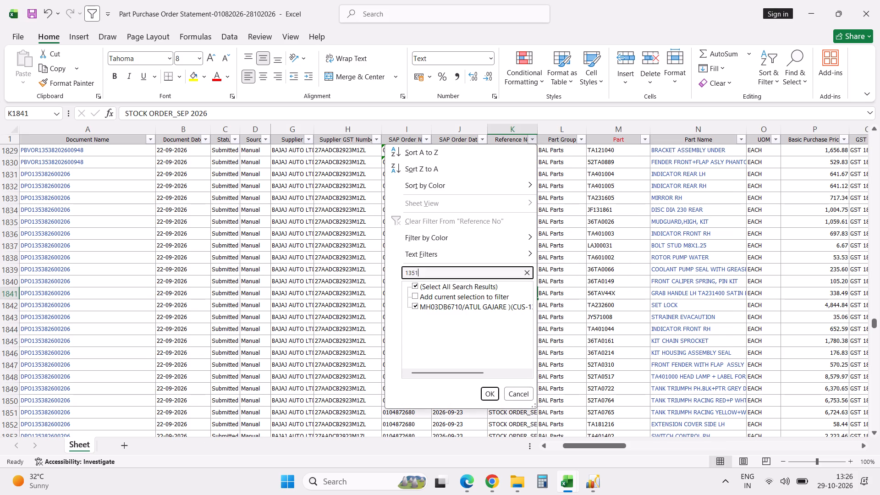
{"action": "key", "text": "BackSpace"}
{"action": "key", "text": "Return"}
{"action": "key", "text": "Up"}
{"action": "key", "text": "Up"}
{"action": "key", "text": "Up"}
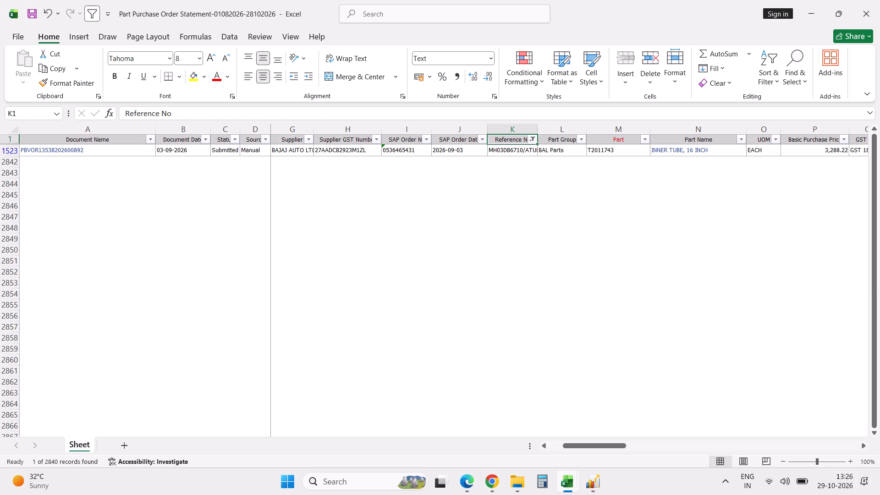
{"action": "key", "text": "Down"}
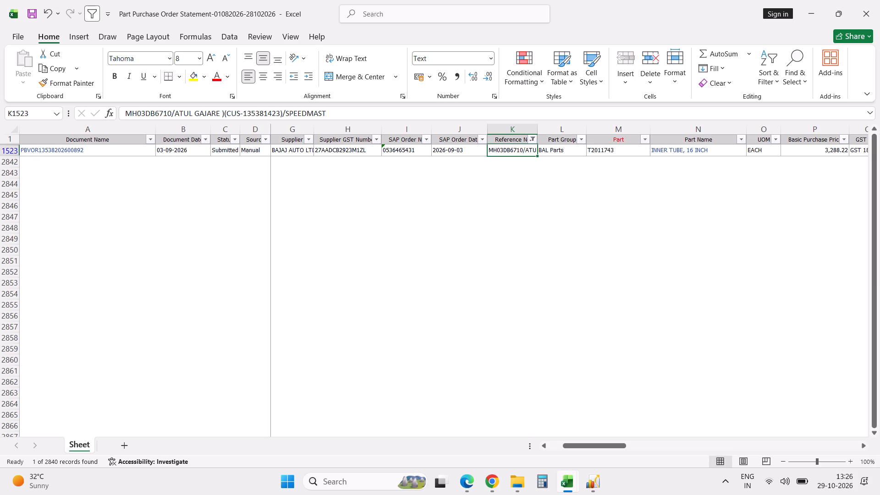
Reset the Reference No filter in the purchase order statement to include all orders.
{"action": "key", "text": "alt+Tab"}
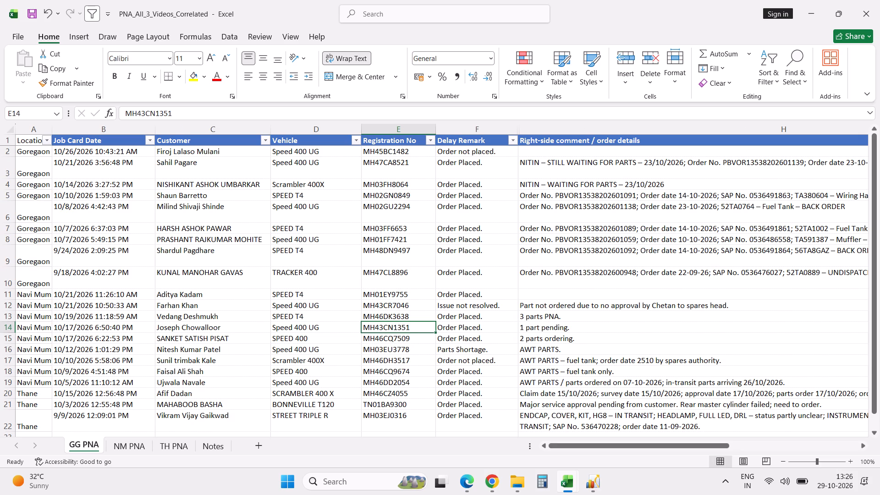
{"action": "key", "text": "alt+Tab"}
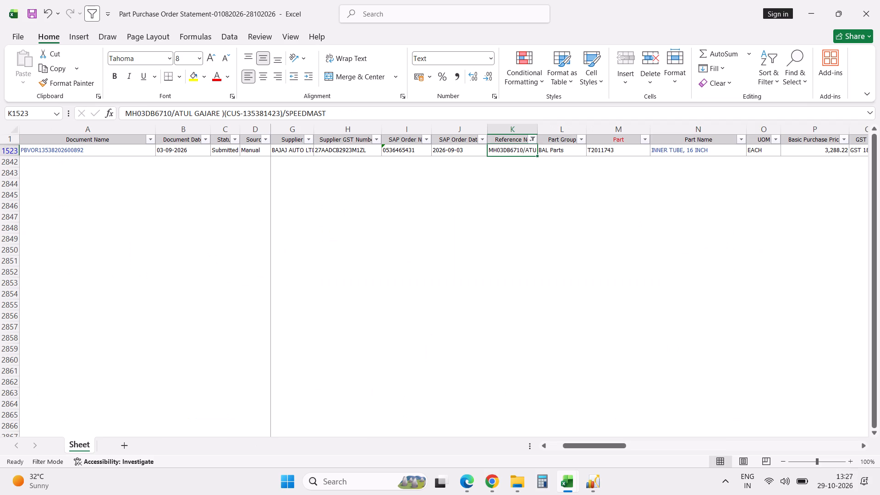
{"action": "left_click", "coordinate": [534, 140]}
{"action": "left_click", "coordinate": [441, 287]}
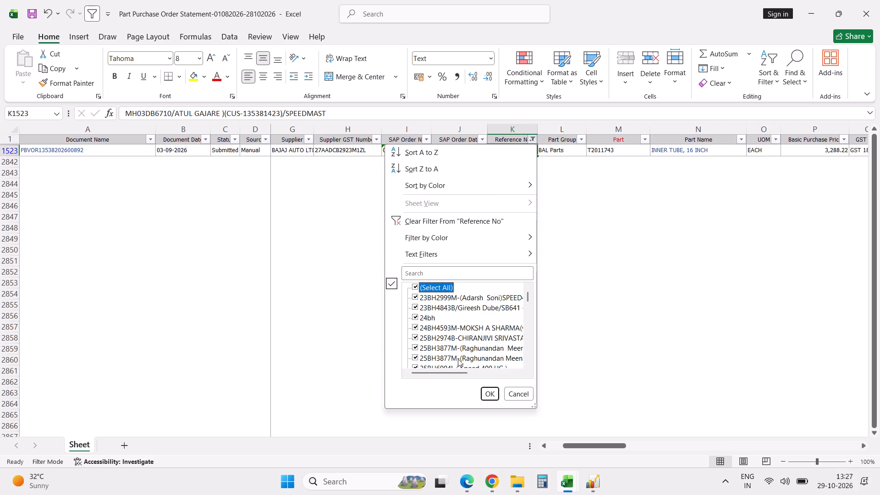
{"action": "left_click", "coordinate": [492, 396]}
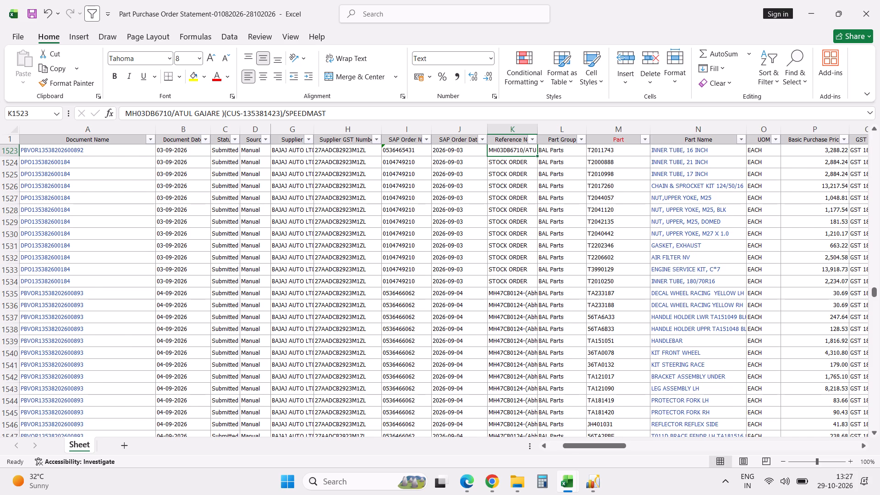
Recheck row 14's registration in the PNA workbook and search the Reference No filter values for 1351 again.
{"action": "key", "text": "alt+Tab"}
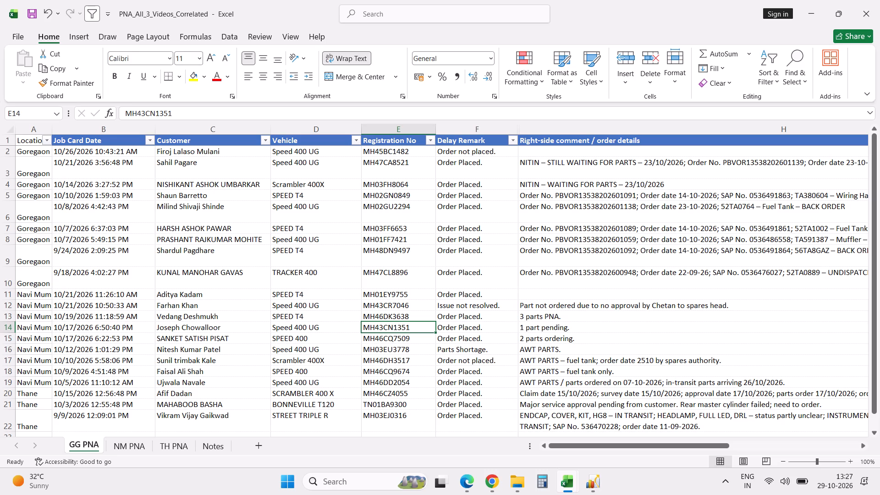
{"action": "key", "text": "alt+Tab"}
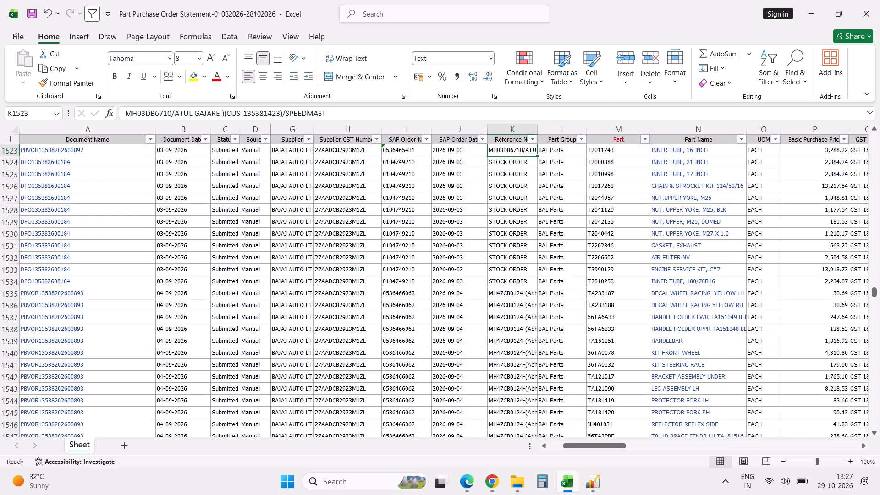
{"action": "left_click", "coordinate": [533, 143]}
{"action": "left_click", "coordinate": [491, 275]}
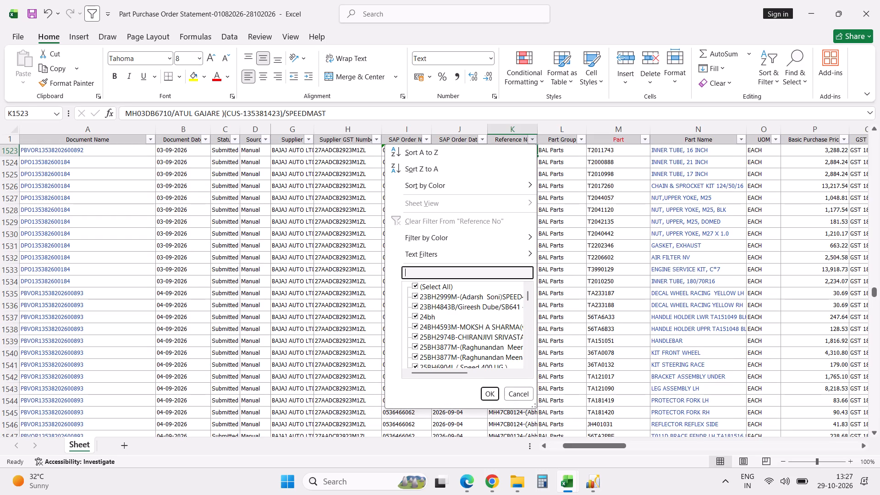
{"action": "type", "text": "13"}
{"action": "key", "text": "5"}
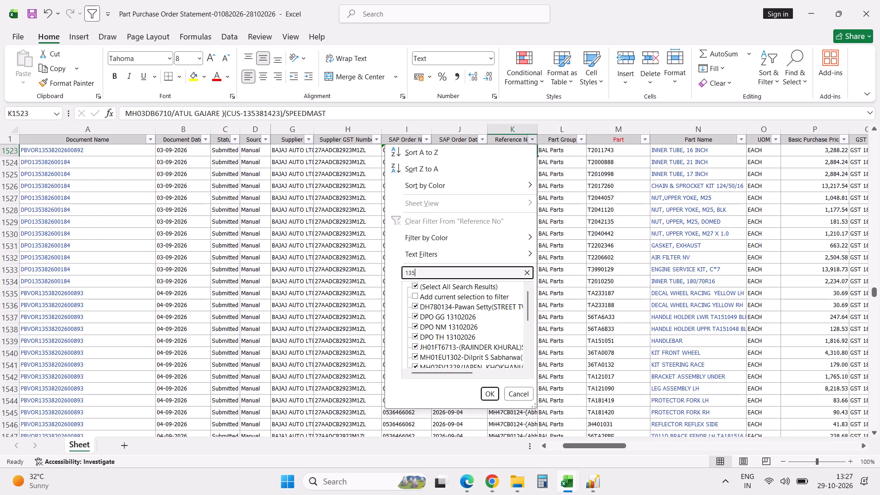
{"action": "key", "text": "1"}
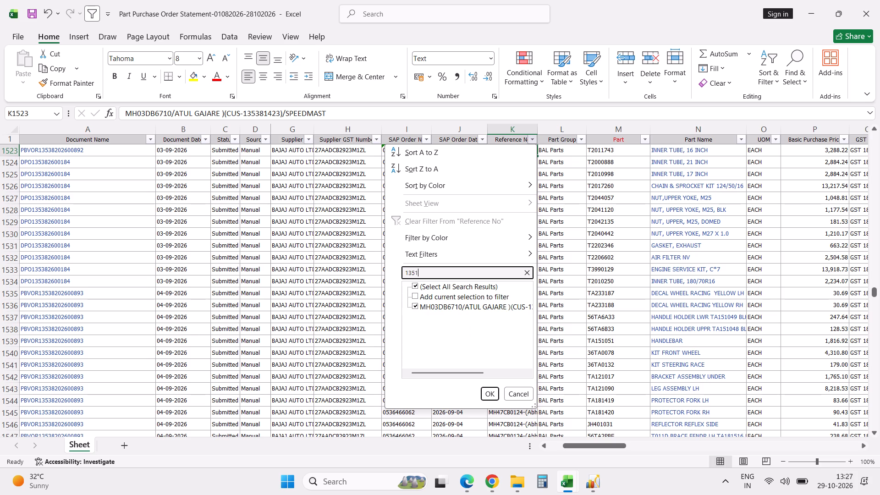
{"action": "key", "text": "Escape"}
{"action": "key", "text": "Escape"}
Check row 15's registration in the PNA workbook and search the purchase order statement's Reference No filter values for 7509.
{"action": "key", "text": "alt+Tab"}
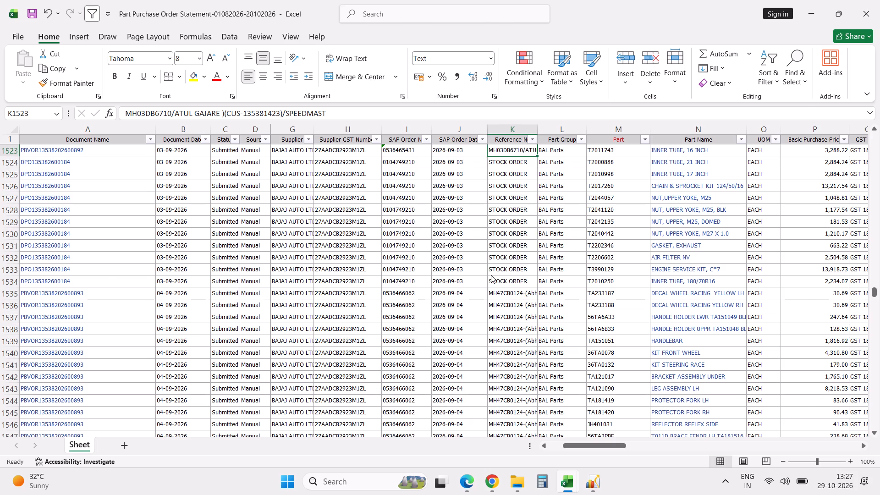
{"action": "left_click", "coordinate": [365, 117]}
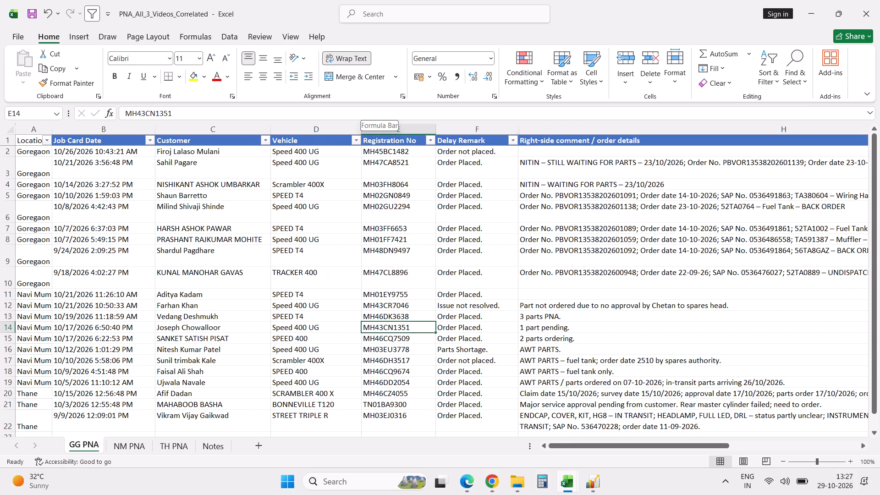
{"action": "key", "text": "alt+Tab"}
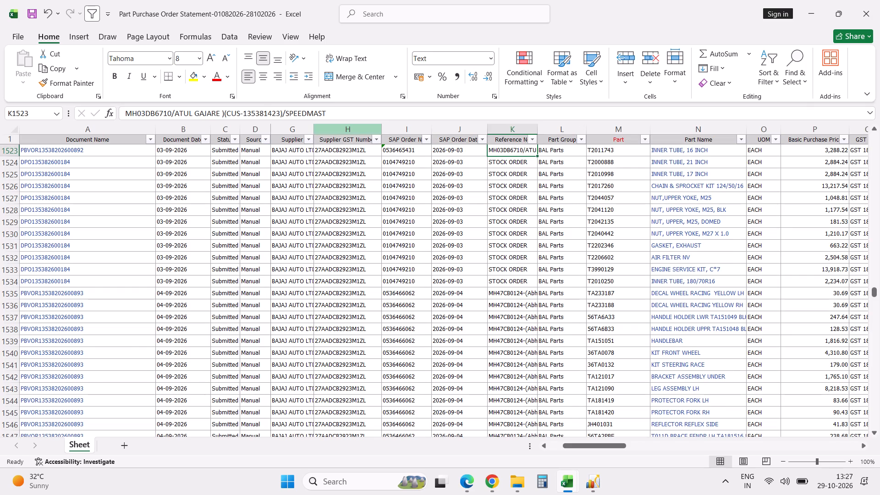
{"action": "left_click", "coordinate": [533, 139]}
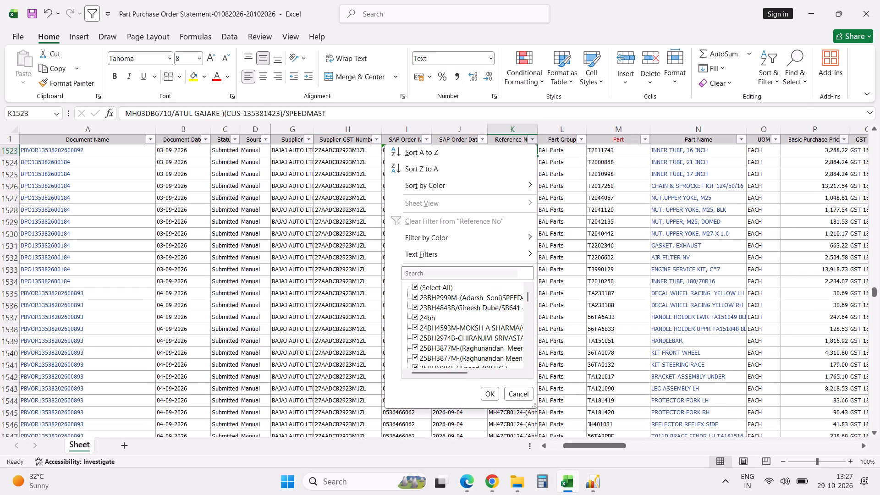
{"action": "left_click", "coordinate": [495, 275]}
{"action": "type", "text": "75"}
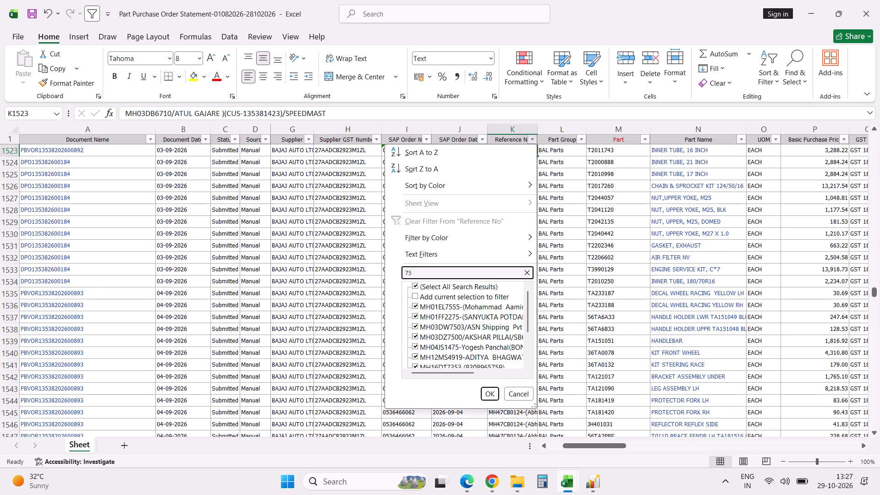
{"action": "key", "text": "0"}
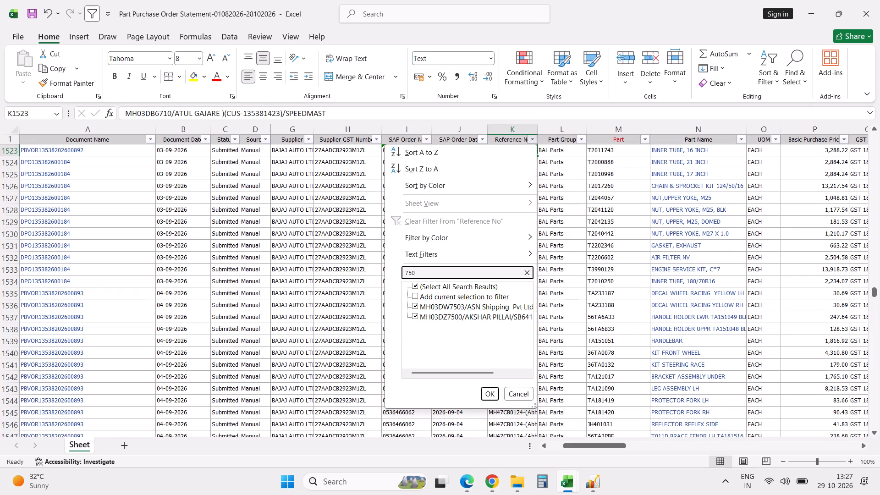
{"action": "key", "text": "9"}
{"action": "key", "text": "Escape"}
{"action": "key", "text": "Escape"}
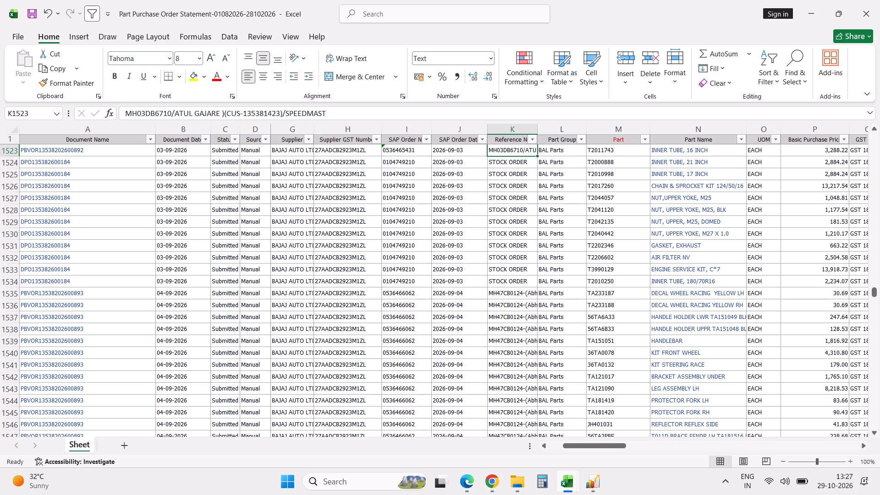
Check row 16's registration in the PNA workbook and search the purchase order statement's Reference No filter values for 377.
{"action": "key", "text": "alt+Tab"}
{"action": "left_click", "coordinate": [370, 152]}
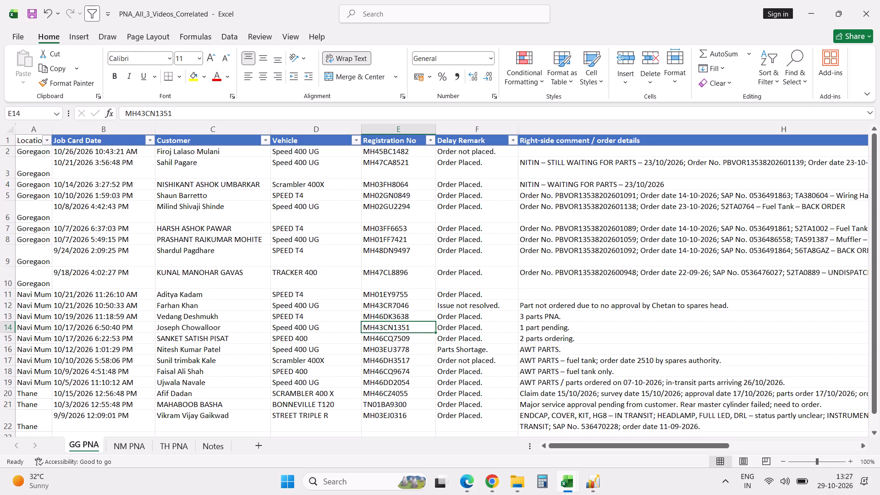
{"action": "left_click", "coordinate": [420, 350]}
{"action": "key", "text": "alt+Tab"}
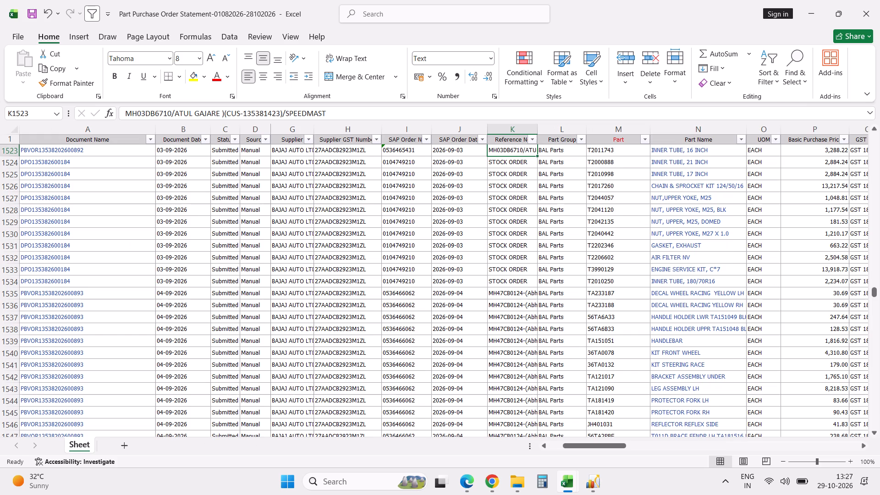
{"action": "left_click", "coordinate": [533, 142]}
{"action": "left_click", "coordinate": [489, 272]}
{"action": "type", "text": "377"}
{"action": "key", "text": "BackSpace"}
{"action": "key", "text": "BackSpace"}
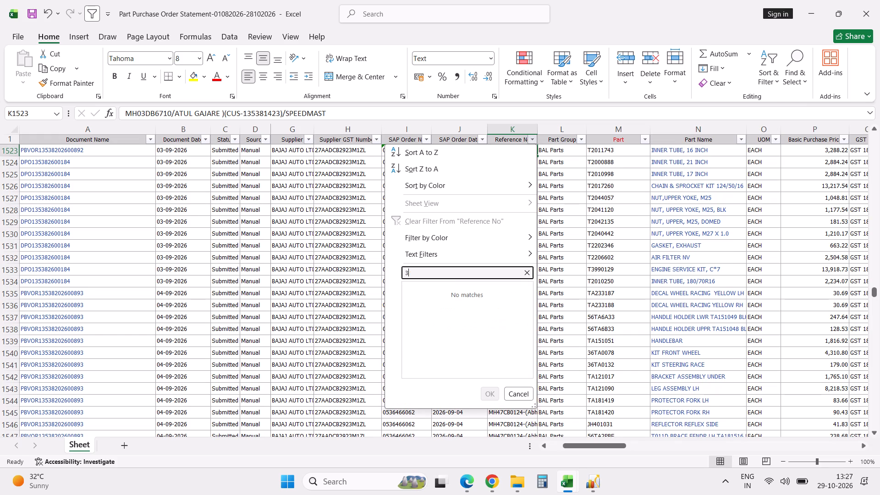
{"action": "key", "text": "BackSpace"}
{"action": "key", "text": "BackSpace"}
{"action": "key", "text": "Escape"}
{"action": "key", "text": "Escape"}
Check row 17's registration in the PNA workbook and filter the purchase order statement's Reference No to the vehicle ending 3517.
{"action": "key", "text": "alt+Tab"}
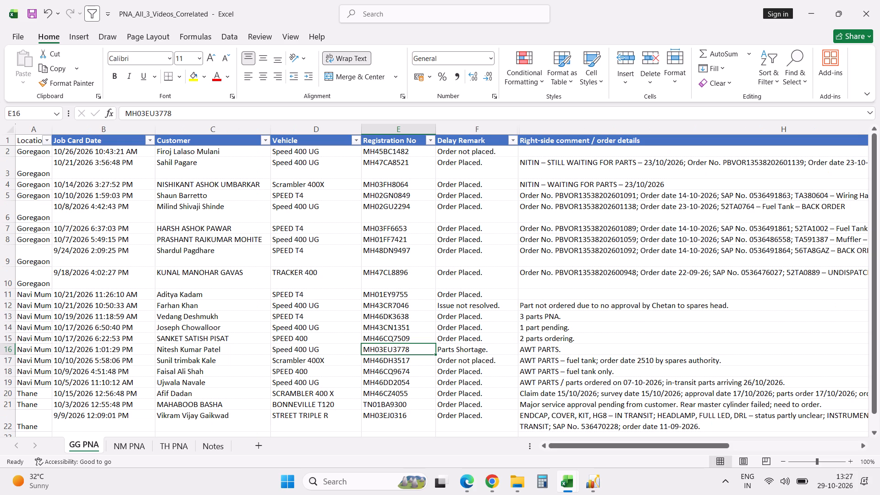
{"action": "key", "text": "alt+Tab"}
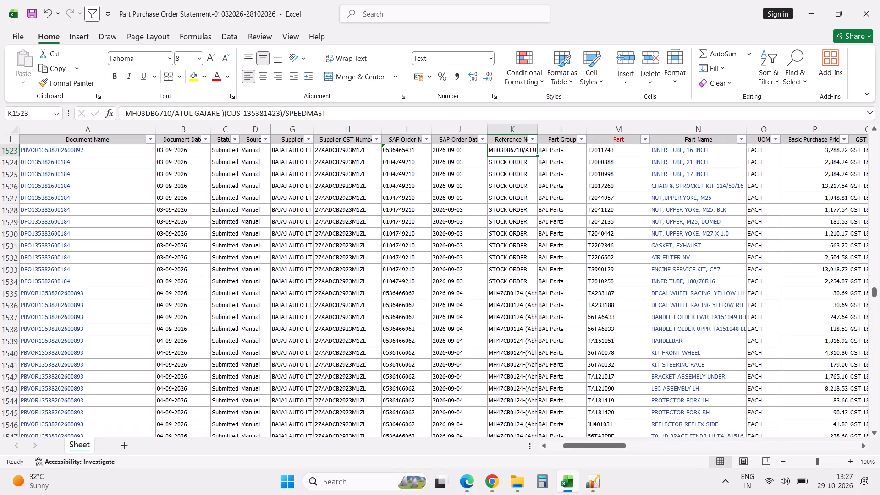
{"action": "left_click", "coordinate": [533, 141]}
{"action": "left_click", "coordinate": [490, 275]}
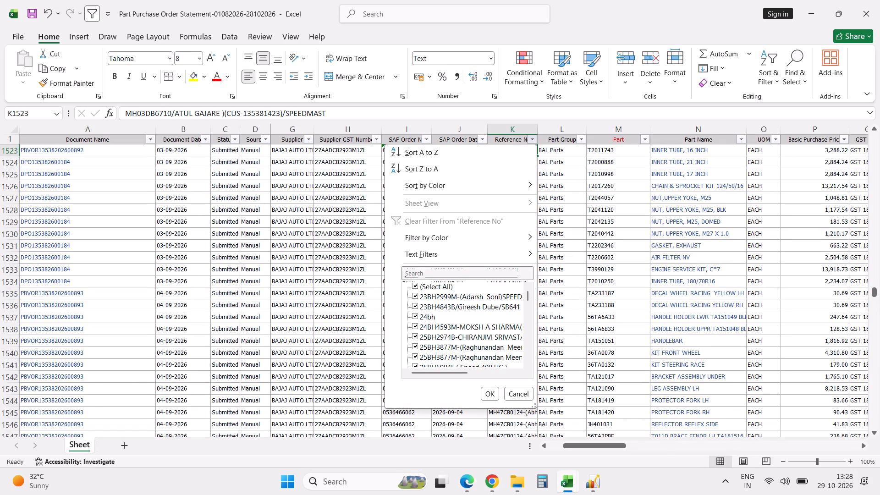
{"action": "type", "text": "35"}
{"action": "key", "text": "1"}
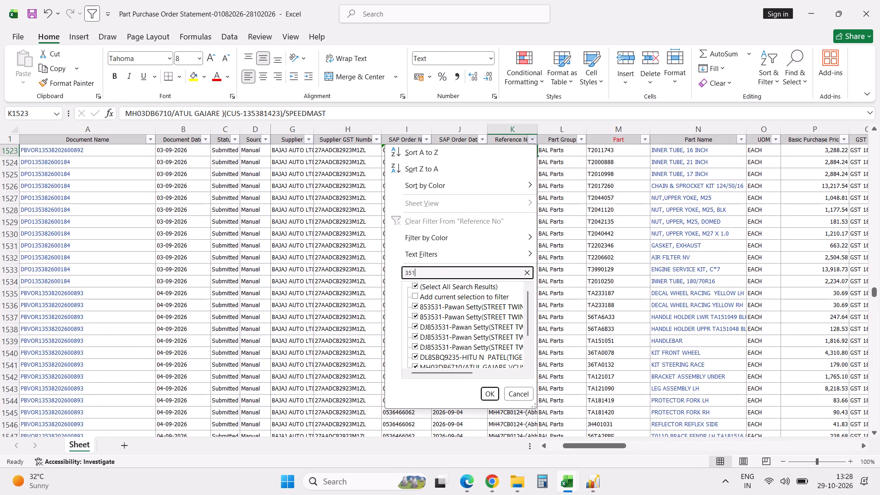
{"action": "key", "text": "Return"}
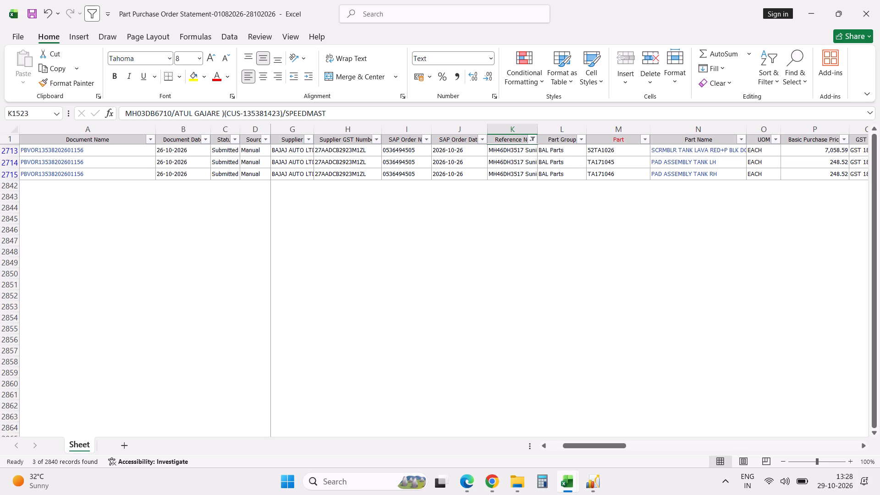
Examine the filtered order lines' part numbers and their back order, undispatched, in-transit and GRN quantities.
{"action": "key", "text": "Down"}
{"action": "key", "text": "Right"}
{"action": "key", "text": "Right"}
{"action": "key", "text": "Right"}
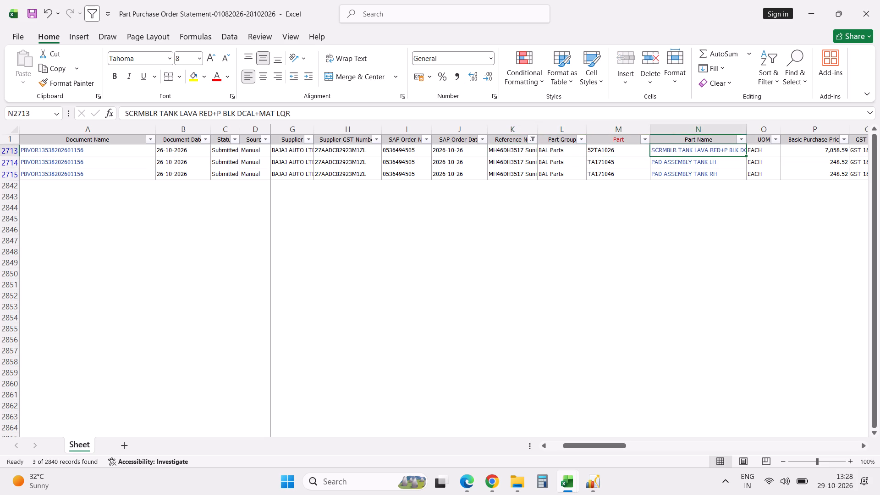
{"action": "key", "text": "Right"}
{"action": "key", "text": "Right"}
{"action": "key", "text": "Right"}
{"action": "key", "text": "Right"}
{"action": "key", "text": "Right"}
{"action": "key", "text": "Right"}
{"action": "key", "text": "Right"}
{"action": "key", "text": "Right"}
{"action": "key", "text": "Right"}
{"action": "key", "text": "Right"}
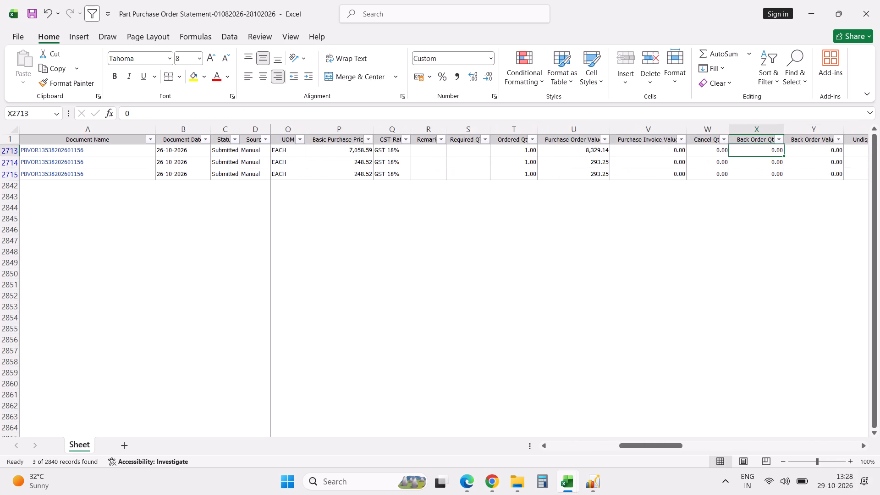
{"action": "key", "text": "Right"}
{"action": "key", "text": "Right"}
{"action": "key", "text": "Right"}
{"action": "key", "text": "Right"}
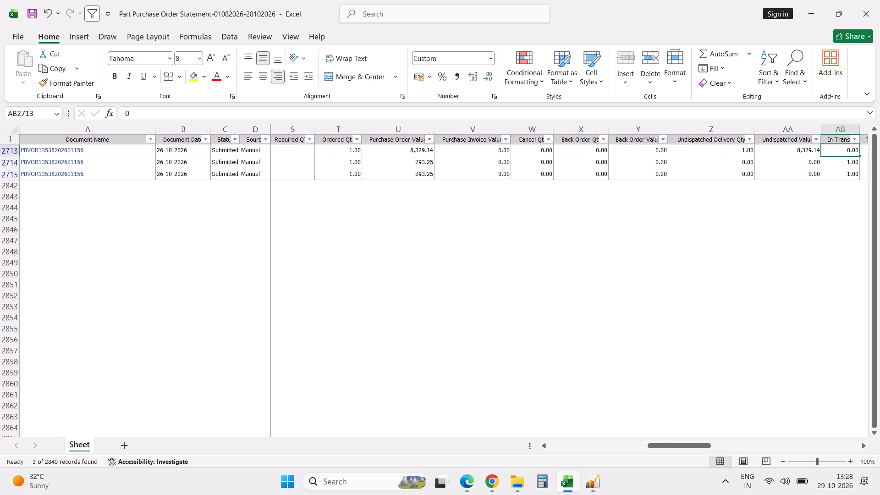
{"action": "key", "text": "Right"}
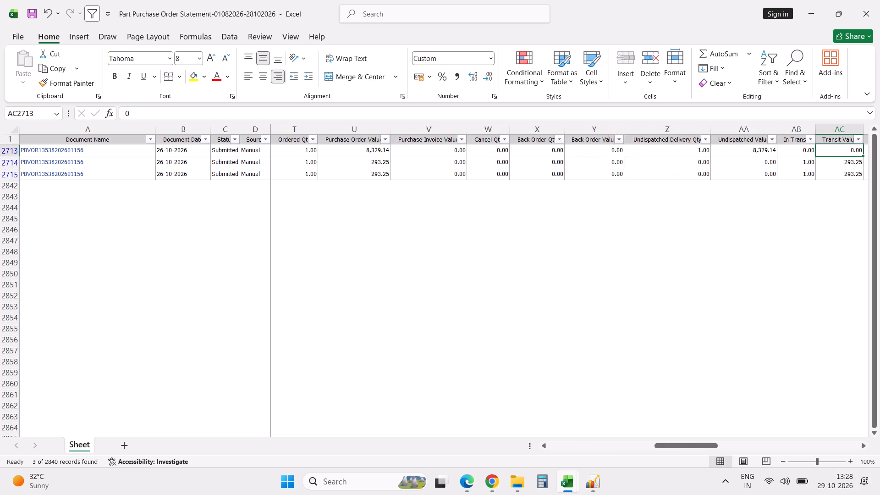
{"action": "key", "text": "Right"}
{"action": "key", "text": "Right"}
{"action": "key", "text": "Right"}
{"action": "key", "text": "Right"}
{"action": "key", "text": "Right"}
{"action": "key", "text": "Right"}
{"action": "key", "text": "Right"}
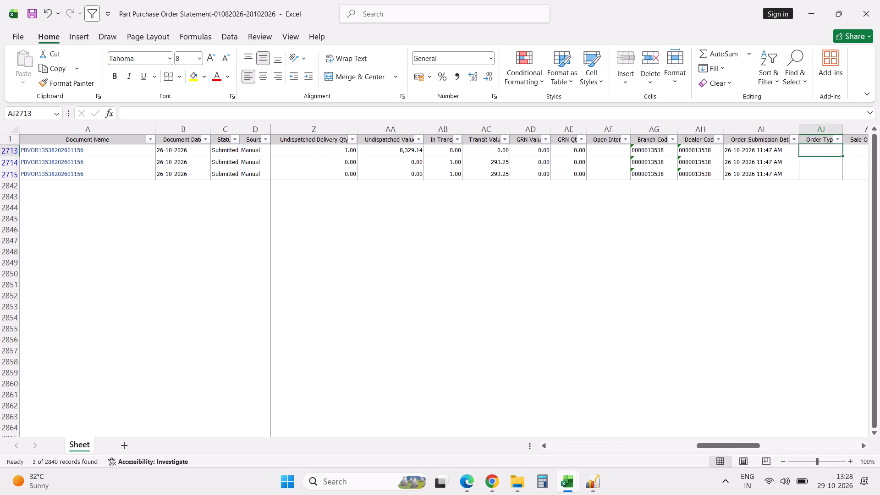
{"action": "key", "text": "Left"}
{"action": "key", "text": "Left"}
{"action": "key", "text": "Left"}
{"action": "key", "text": "Left"}
{"action": "key", "text": "Left"}
{"action": "key", "text": "Left"}
{"action": "key", "text": "Left"}
{"action": "key", "text": "Left"}
{"action": "key", "text": "Left"}
{"action": "key", "text": "Left"}
{"action": "key", "text": "Left"}
{"action": "key", "text": "Left"}
{"action": "key", "text": "Left"}
{"action": "key", "text": "Left"}
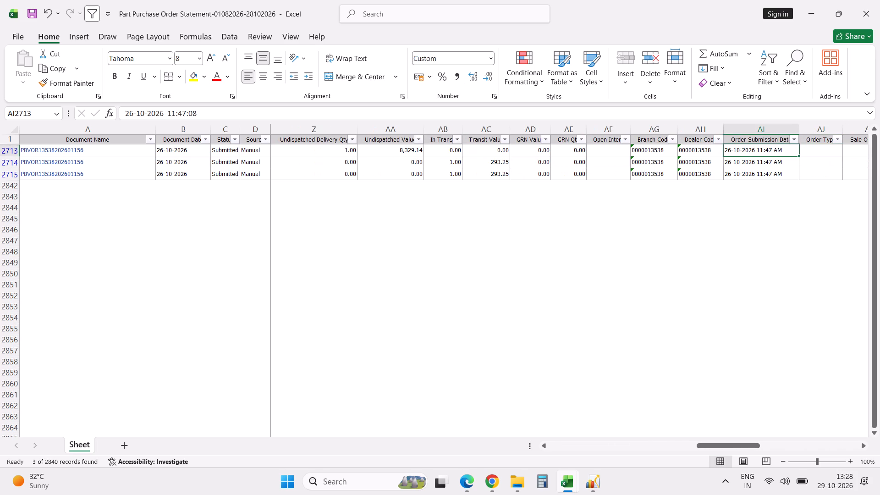
{"action": "key", "text": "Left"}
{"action": "key", "text": "Left"}
{"action": "key", "text": "Left"}
{"action": "key", "text": "Left"}
{"action": "key", "text": "Left"}
{"action": "key", "text": "Left"}
{"action": "key", "text": "Left"}
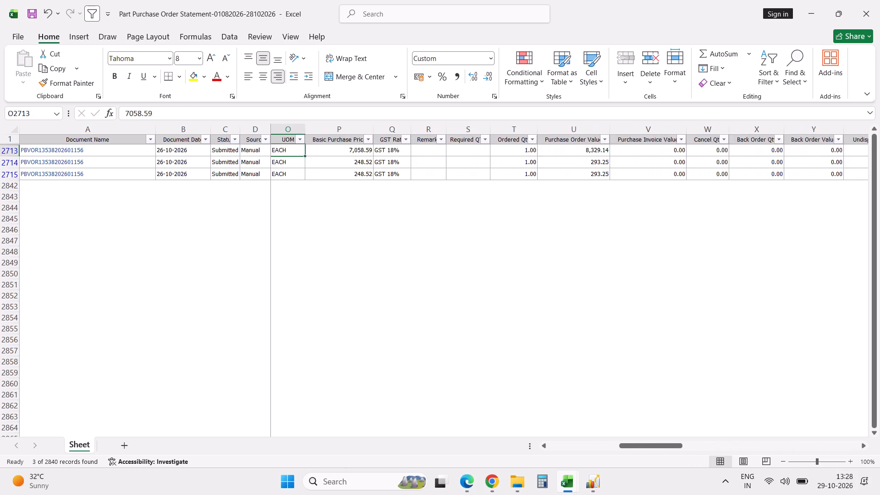
{"action": "key", "text": "Left"}
{"action": "key", "text": "Left"}
{"action": "key", "text": "Left"}
{"action": "key", "text": "Right"}
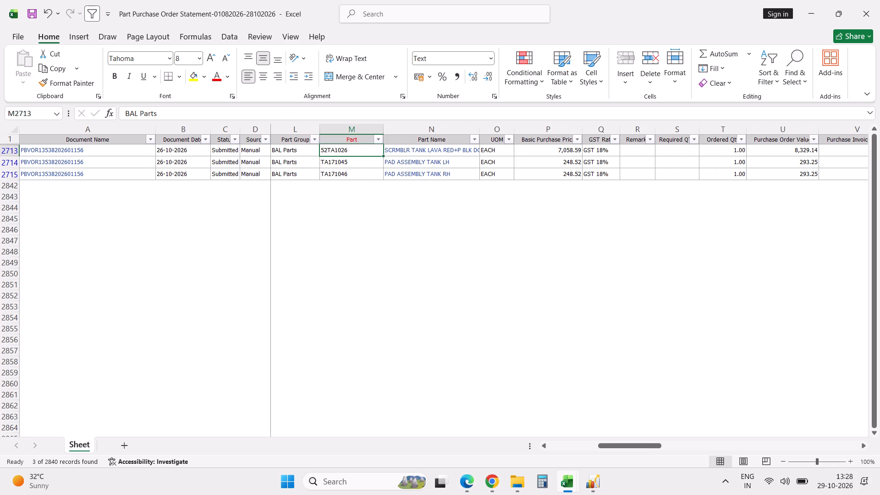
{"action": "key", "text": "Left"}
{"action": "key", "text": "Left"}
{"action": "key", "text": "Left"}
{"action": "key", "text": "Left"}
{"action": "key", "text": "Left"}
{"action": "key", "text": "Left"}
{"action": "key", "text": "Left"}
{"action": "key", "text": "Left"}
{"action": "key", "text": "Left"}
{"action": "key", "text": "Left"}
{"action": "key", "text": "Left"}
{"action": "key", "text": "Left"}
{"action": "key", "text": "Left"}
{"action": "key", "text": "Left"}
{"action": "key", "text": "Left"}
{"action": "key", "text": "Left"}
{"action": "key", "text": "Left"}
{"action": "key", "text": "Left"}
{"action": "key", "text": "Left"}
{"action": "key", "text": "Left"}
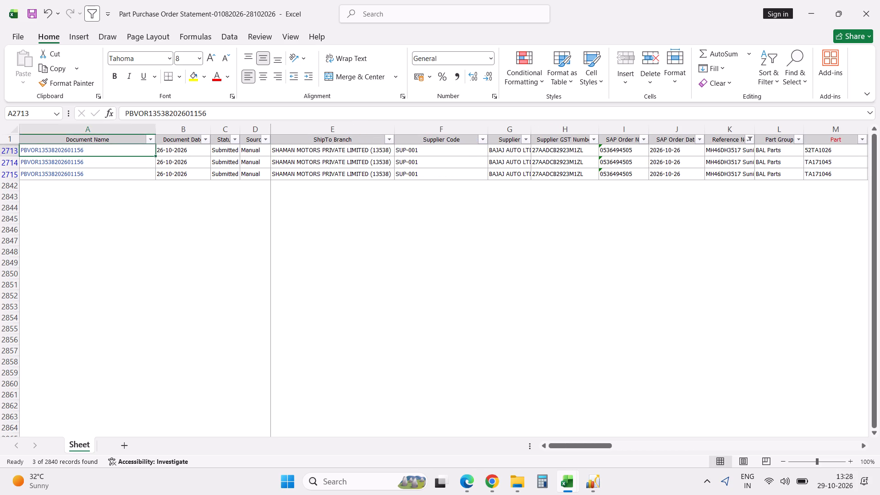
{"action": "key", "text": "ctrl+c"}
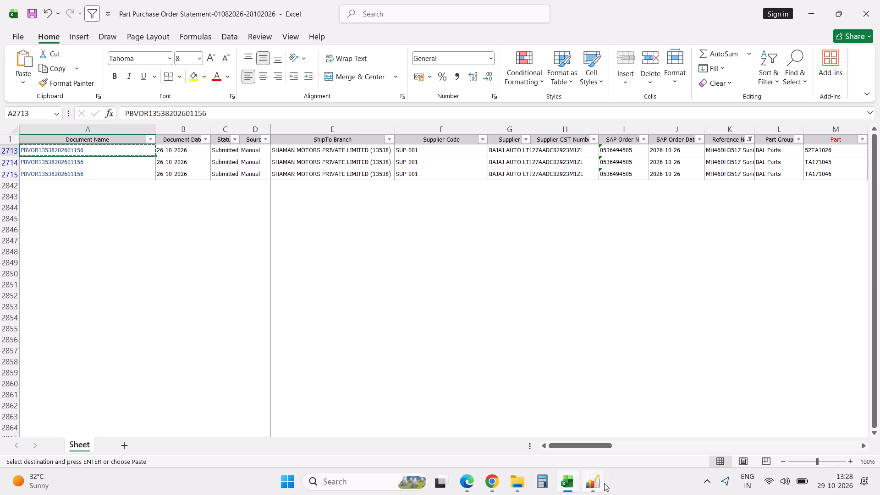
Switch to Excellon and regenerate the Part Purchase Order Statement for 01-08-2026 to 29-10-2026.
{"action": "left_click", "coordinate": [604, 483]}
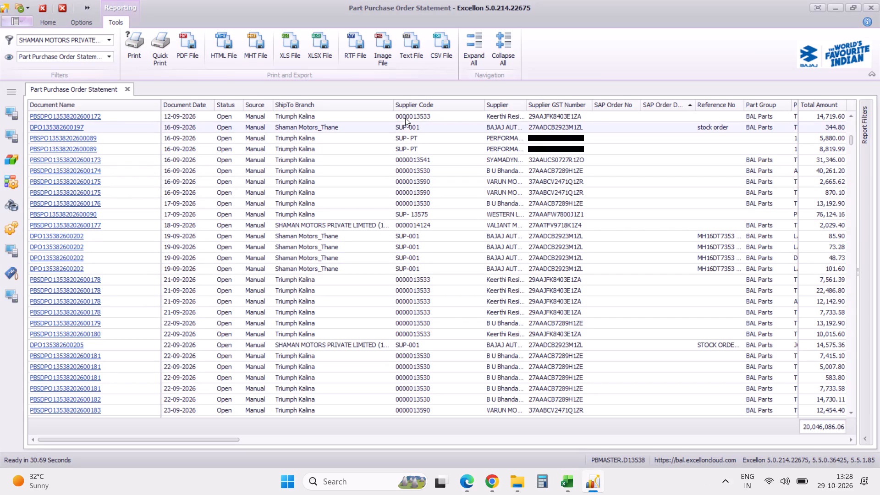
{"action": "left_click", "coordinate": [866, 443]}
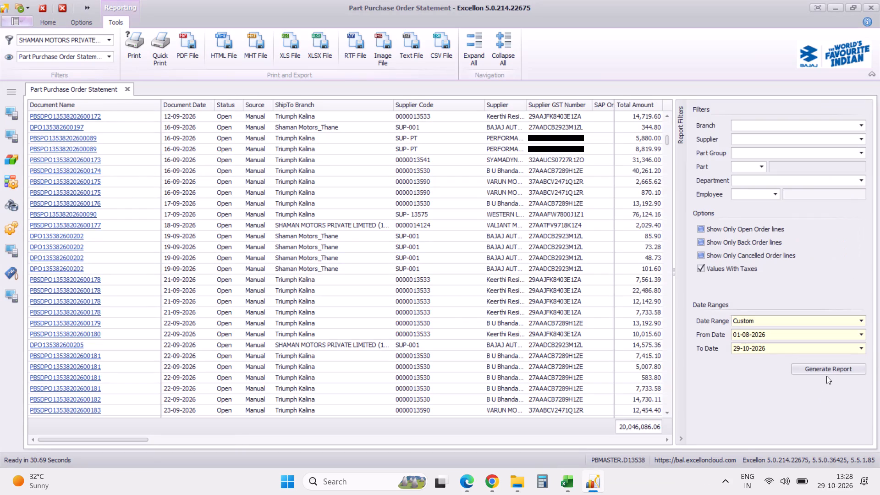
{"action": "left_click", "coordinate": [826, 371]}
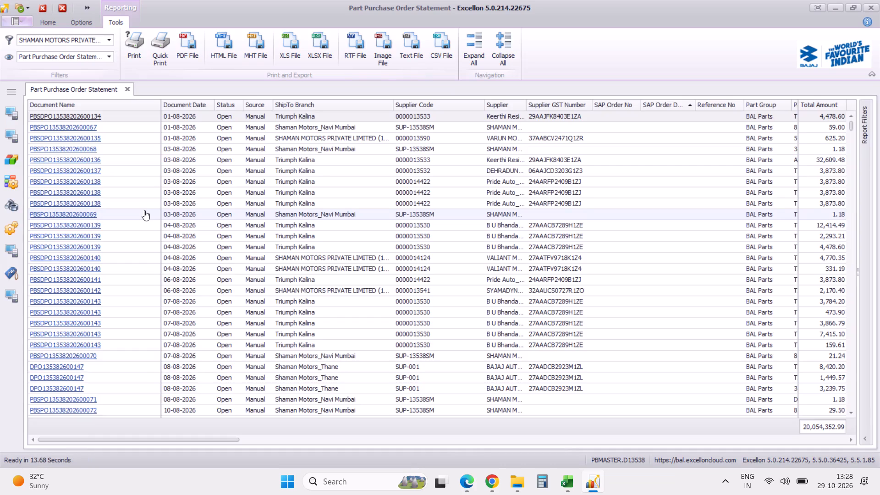
{"action": "key", "text": "ctrl+f"}
{"action": "key", "text": "ctrl+v"}
{"action": "left_click", "coordinate": [143, 138]}
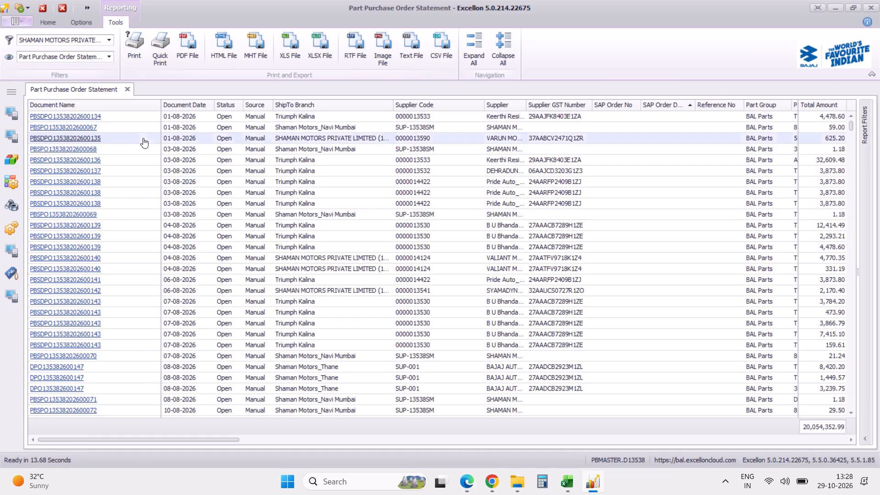
{"action": "key", "text": "ctrl+f"}
{"action": "key", "text": "ctrl+v"}
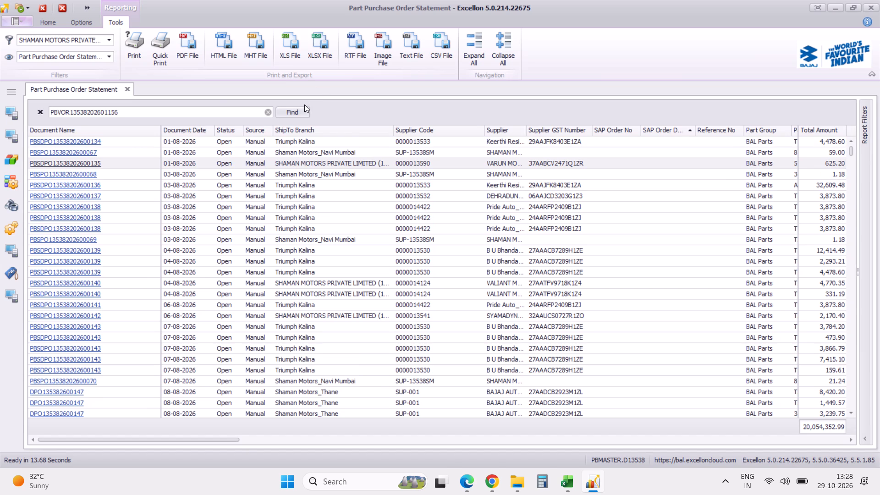
{"action": "left_click", "coordinate": [300, 111]}
{"action": "scroll", "coordinate": [374, 293], "scroll_direction": "right", "scroll_amount": 12}
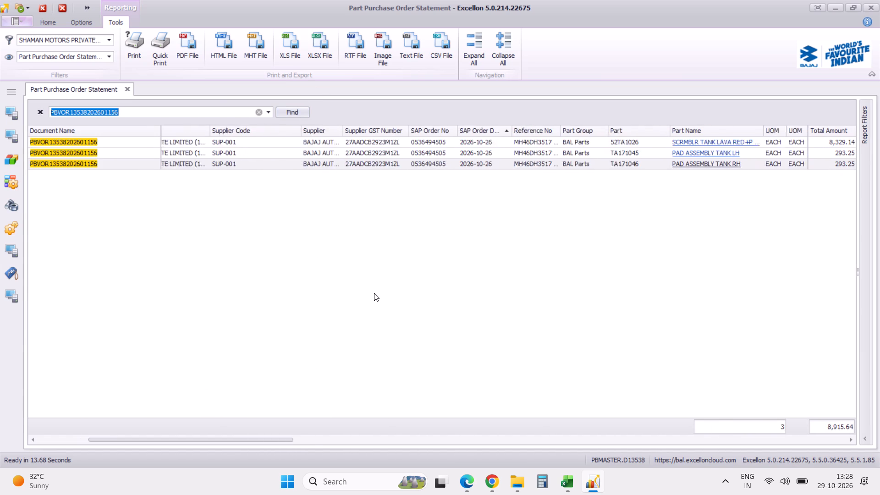
{"action": "scroll", "coordinate": [374, 293], "scroll_direction": "right", "scroll_amount": 15}
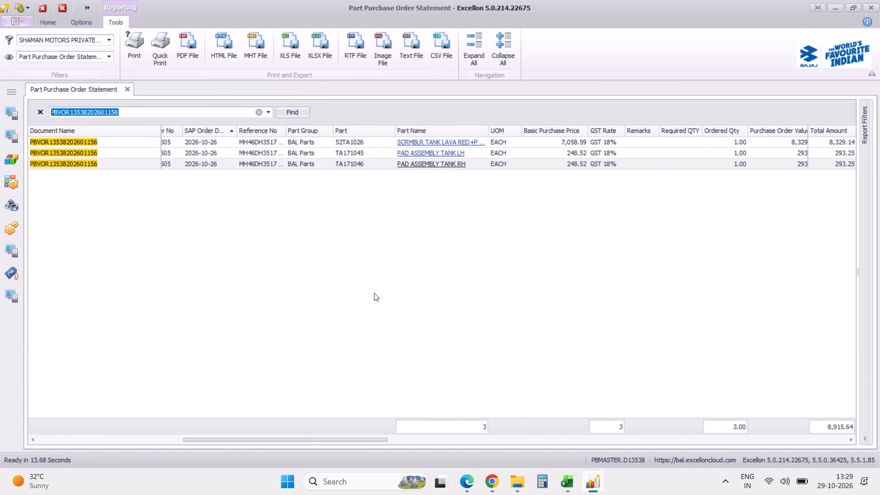
{"action": "scroll", "coordinate": [374, 293], "scroll_direction": "right", "scroll_amount": 3}
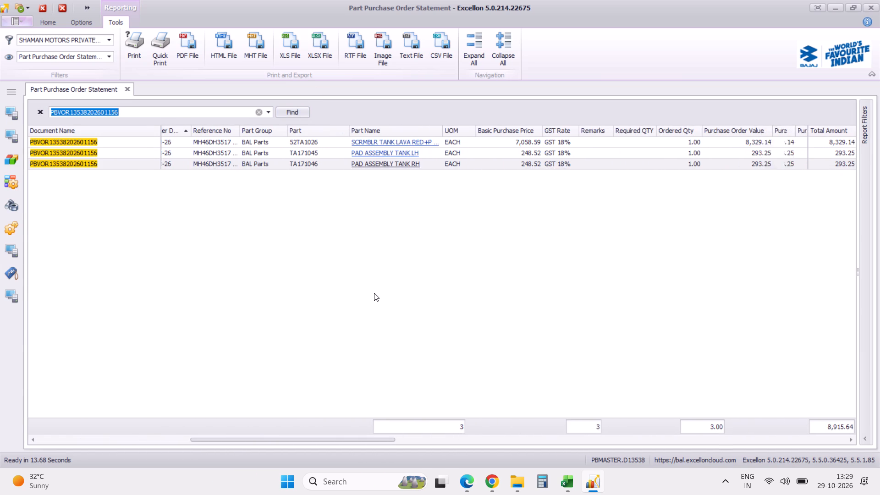
{"action": "scroll", "coordinate": [374, 293], "scroll_direction": "right", "scroll_amount": 20}
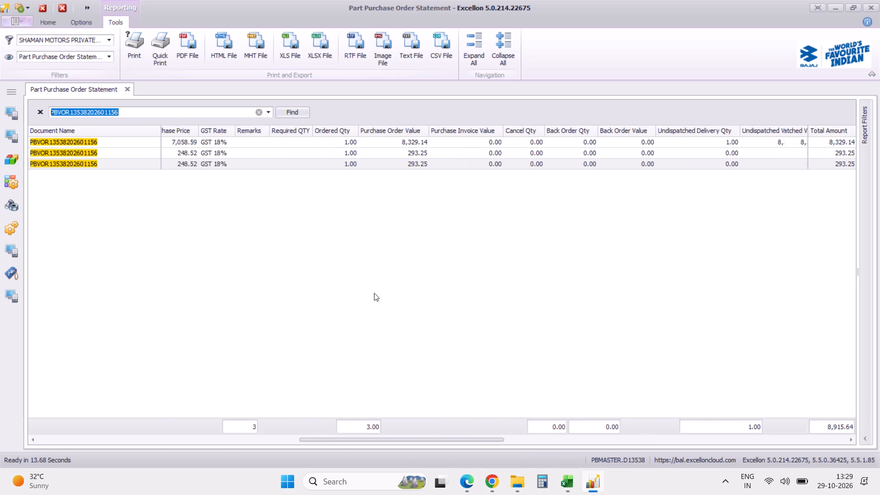
{"action": "scroll", "coordinate": [374, 293], "scroll_direction": "right", "scroll_amount": 6}
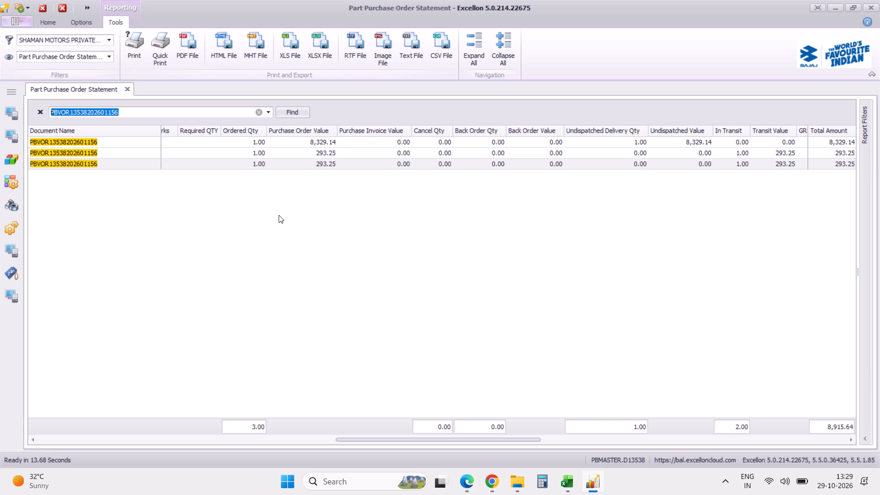
{"action": "scroll", "coordinate": [219, 221], "scroll_direction": "right", "scroll_amount": 20}
{"action": "scroll", "coordinate": [219, 221], "scroll_direction": "right", "scroll_amount": 13}
{"action": "scroll", "coordinate": [219, 221], "scroll_direction": "left", "scroll_amount": 20}
{"action": "scroll", "coordinate": [219, 221], "scroll_direction": "left", "scroll_amount": 7}
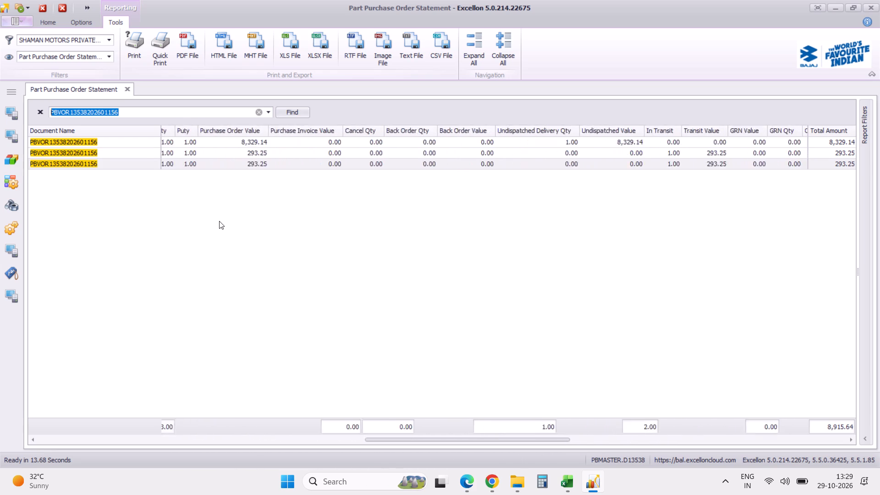
{"action": "scroll", "coordinate": [219, 221], "scroll_direction": "left", "scroll_amount": 20}
{"action": "scroll", "coordinate": [219, 221], "scroll_direction": "left", "scroll_amount": 15}
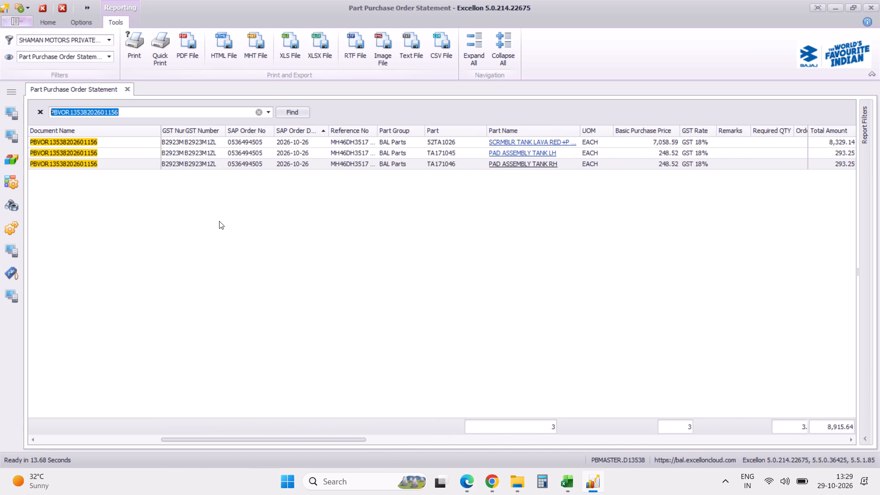
Return to the PNA workbook in Excel and select row 17's empty status cell beside the order details.
{"action": "key", "text": "alt+Tab"}
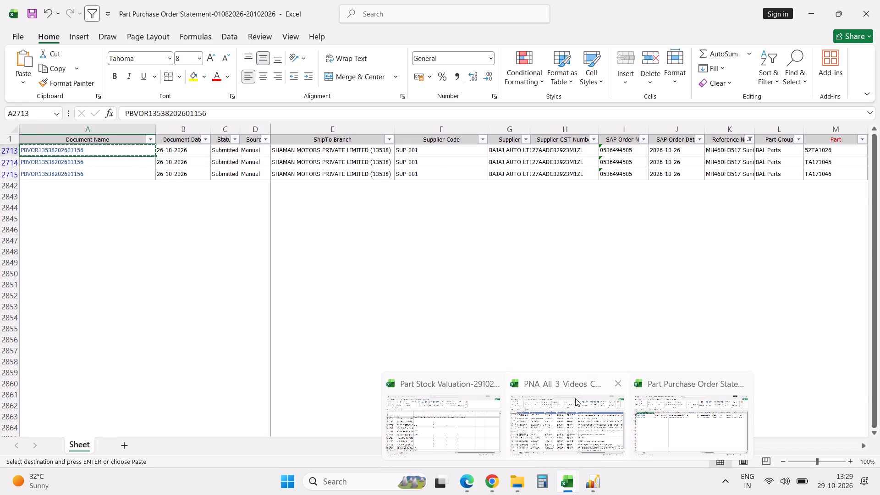
{"action": "left_click", "coordinate": [575, 398]}
{"action": "key", "text": "alt+Tab"}
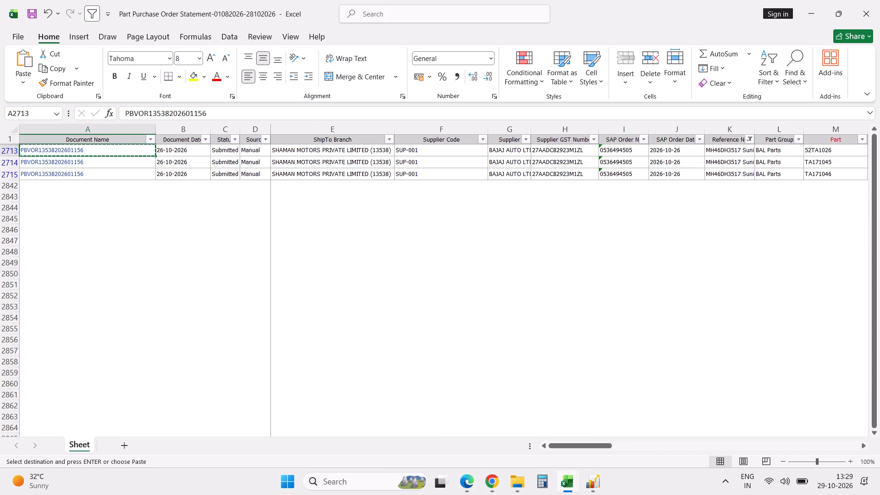
{"action": "key", "text": "Tab"}
{"action": "key", "text": "Tab"}
{"action": "key", "text": "Tab"}
{"action": "key", "text": "alt+Tab"}
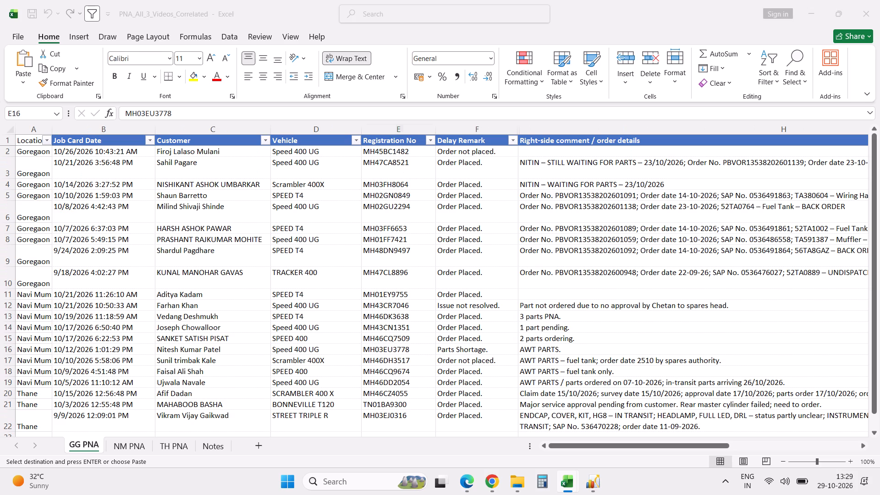
{"action": "left_click", "coordinate": [461, 362]}
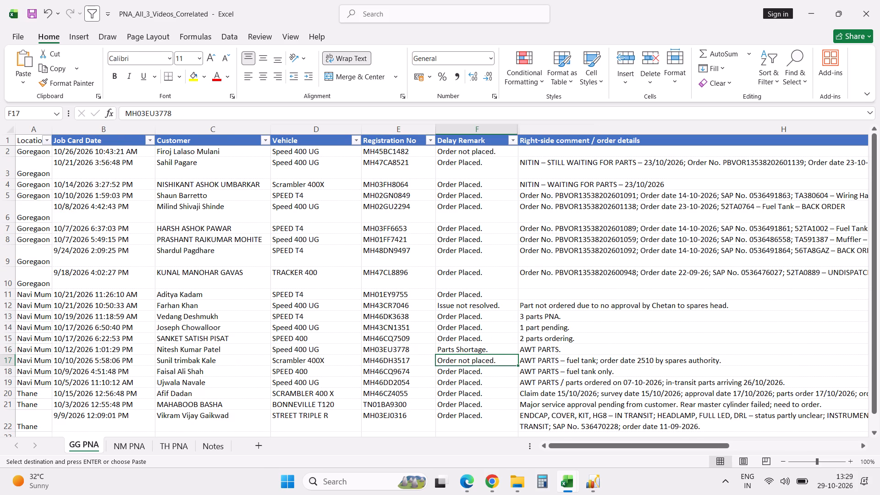
{"action": "key", "text": "Right"}
{"action": "key", "text": "Right"}
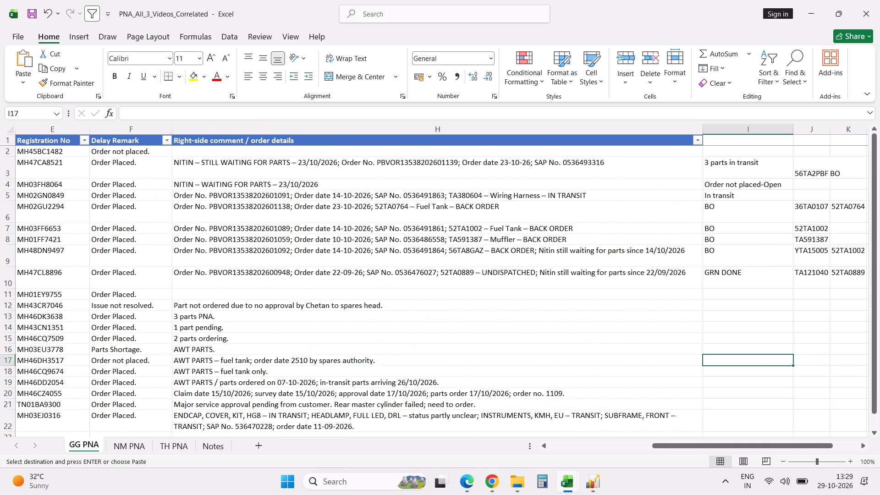
Copy part number 52TA1026 from the order statement into row 17 of the PNA workbook, including the part number cell J17.
{"action": "key", "text": "alt+Tab"}
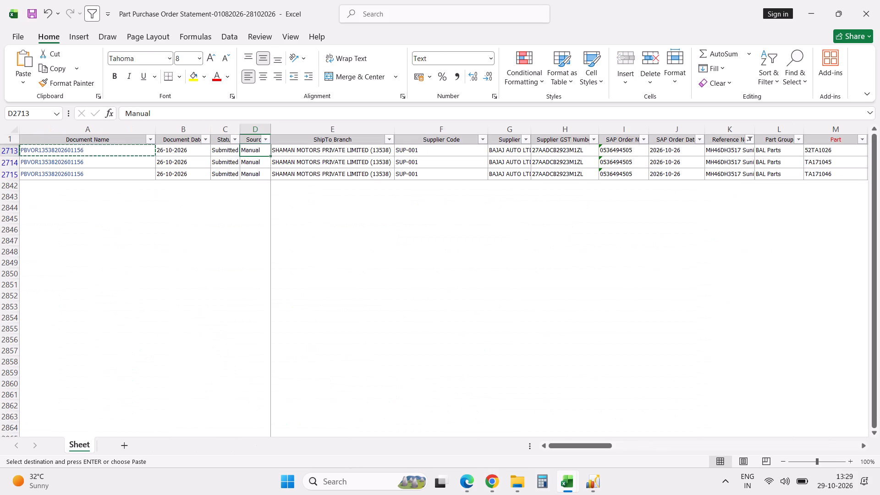
{"action": "key", "text": "Tab"}
{"action": "key", "text": "Tab"}
{"action": "key", "text": "Tab"}
{"action": "key", "text": "Tab"}
{"action": "key", "text": "Tab"}
{"action": "key", "text": "Tab"}
{"action": "key", "text": "Tab"}
{"action": "key", "text": "Tab"}
{"action": "key", "text": "Tab"}
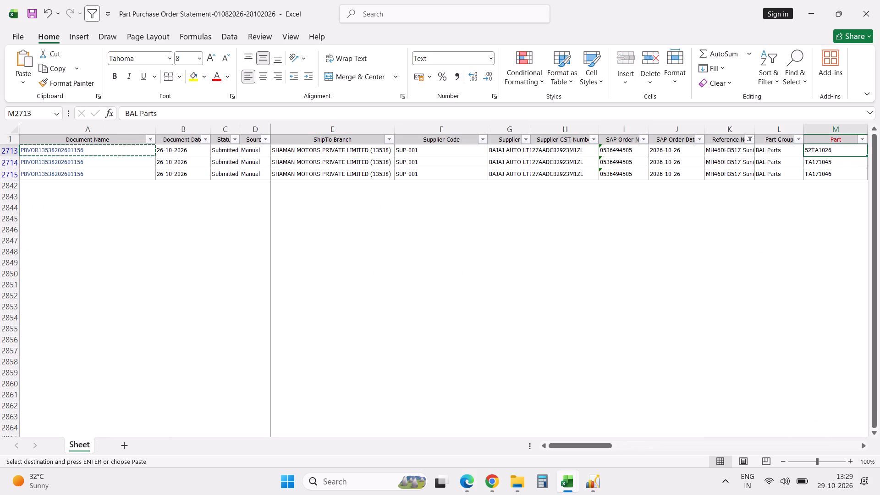
{"action": "left_click", "coordinate": [138, 110]}
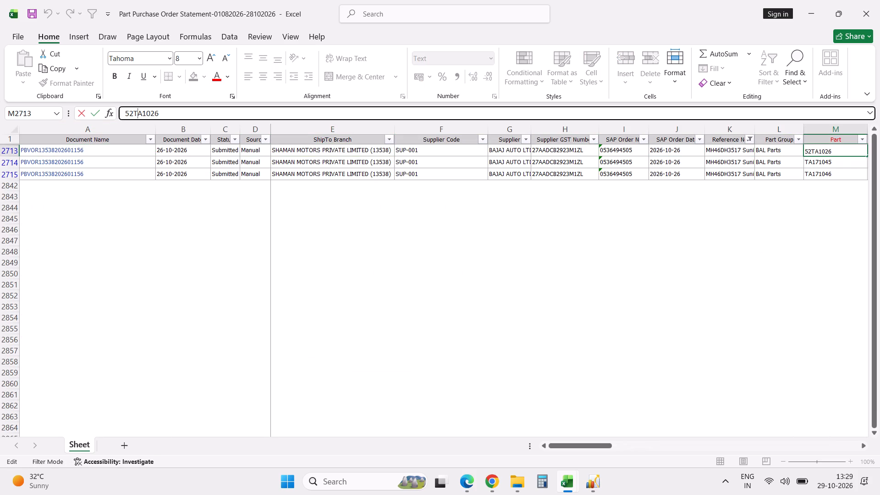
{"action": "left_click", "coordinate": [138, 110]}
{"action": "left_click", "coordinate": [138, 110]}
{"action": "key", "text": "ctrl+c"}
{"action": "key", "text": "Tab"}
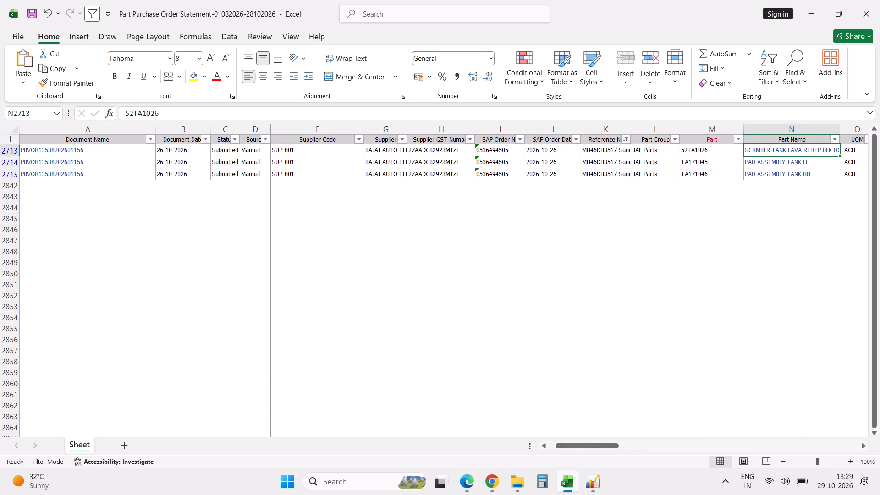
{"action": "key", "text": "alt+Tab"}
{"action": "key", "text": "ctrl+v"}
{"action": "key", "text": "Tab"}
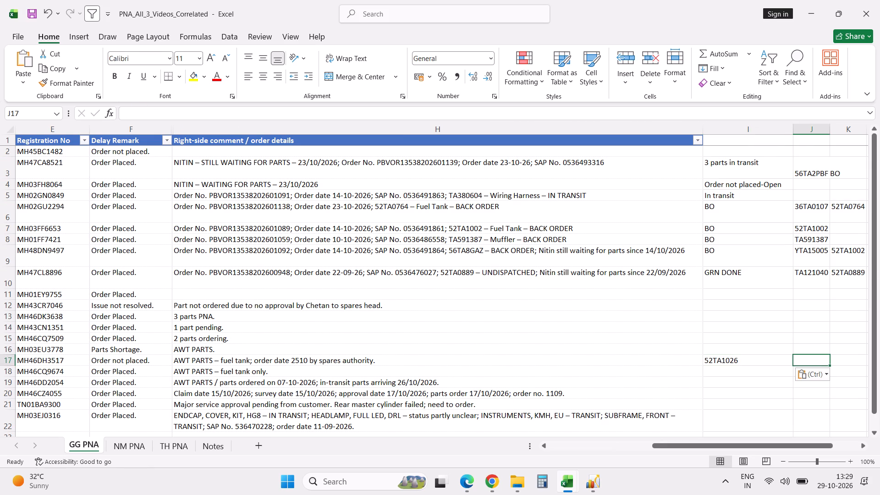
{"action": "key", "text": "Escape"}
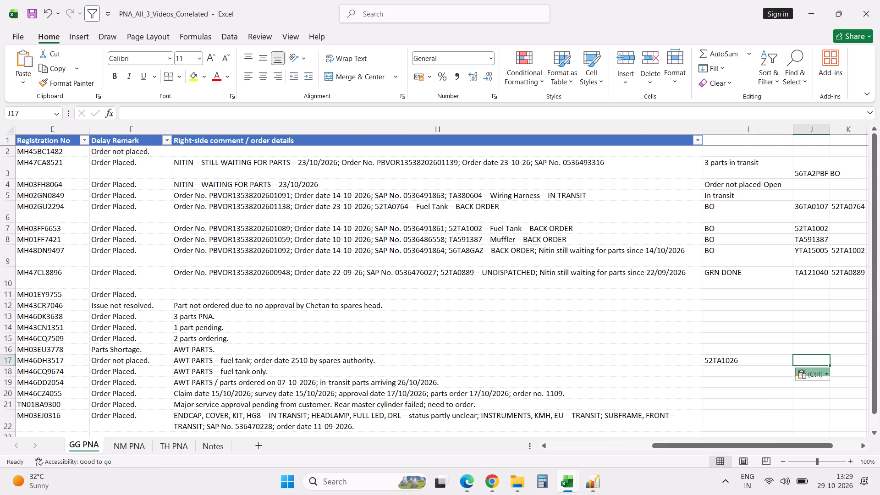
{"action": "key", "text": "ctrl+r"}
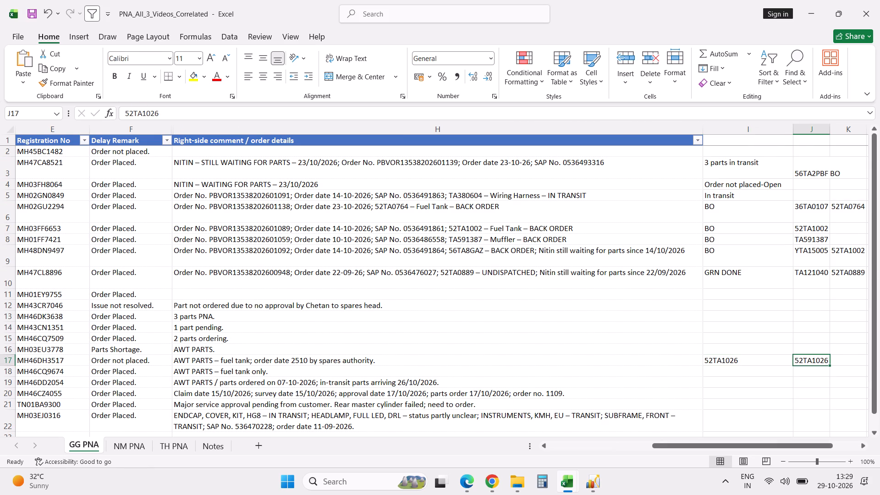
Replace the part number in row 17's status cell I17 with "Undispatched".
{"action": "key", "text": "Left"}
{"action": "type", "text": "Undispatche"}
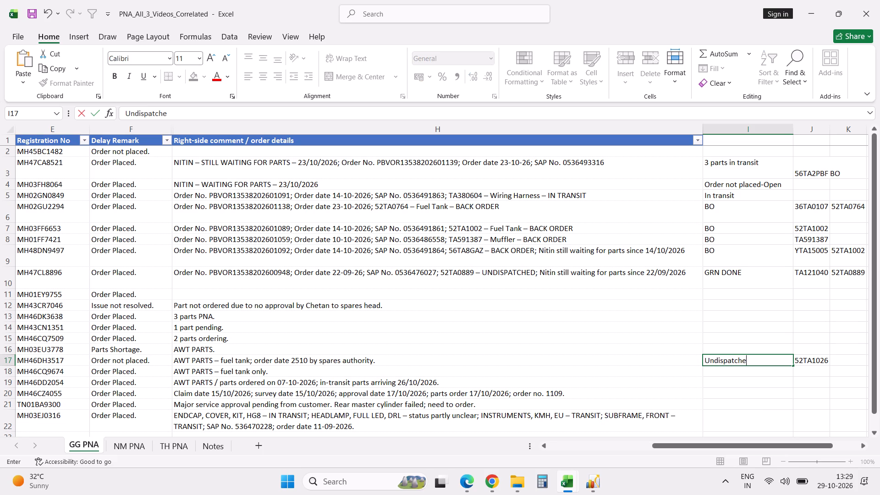
{"action": "key", "text": "d"}
{"action": "key", "text": "Return"}
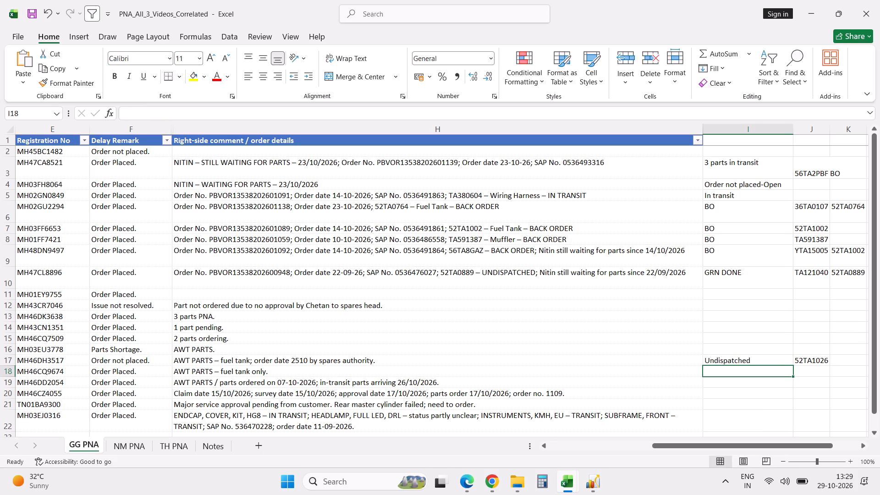
Switch to the order statement and filter Reference No by 9674.
{"action": "key", "text": "alt+Tab"}
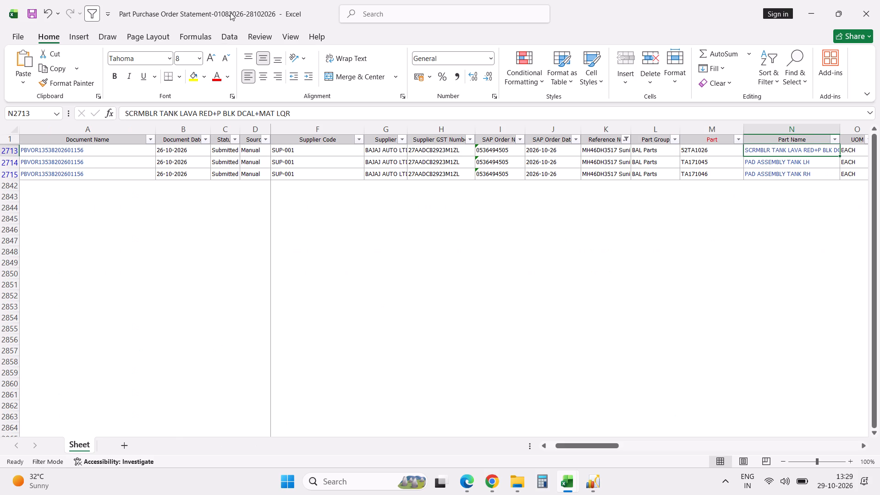
{"action": "left_click", "coordinate": [627, 140]}
{"action": "left_click", "coordinate": [575, 269]}
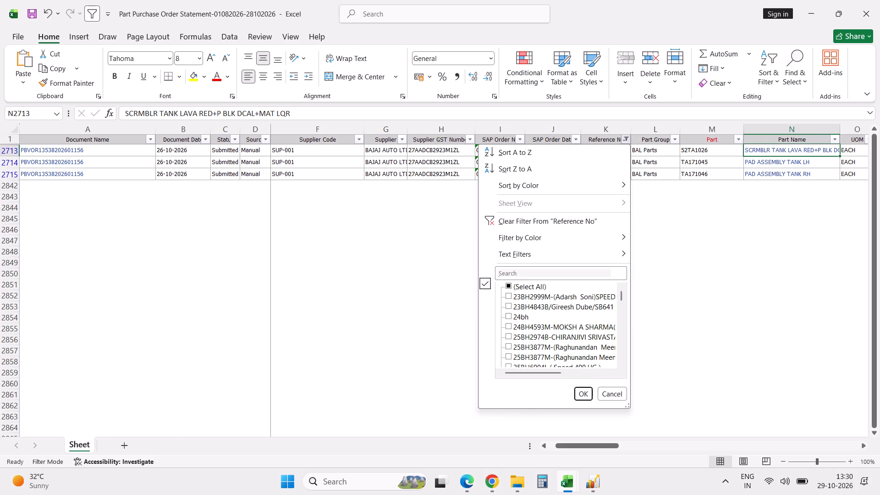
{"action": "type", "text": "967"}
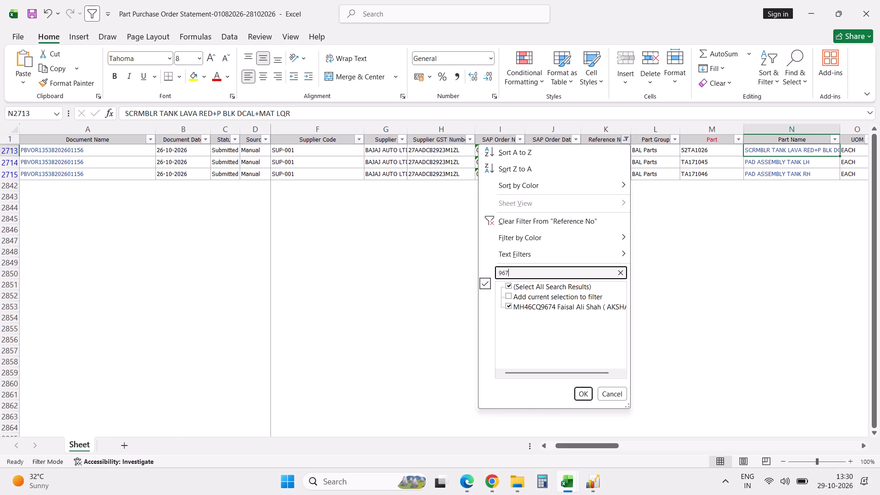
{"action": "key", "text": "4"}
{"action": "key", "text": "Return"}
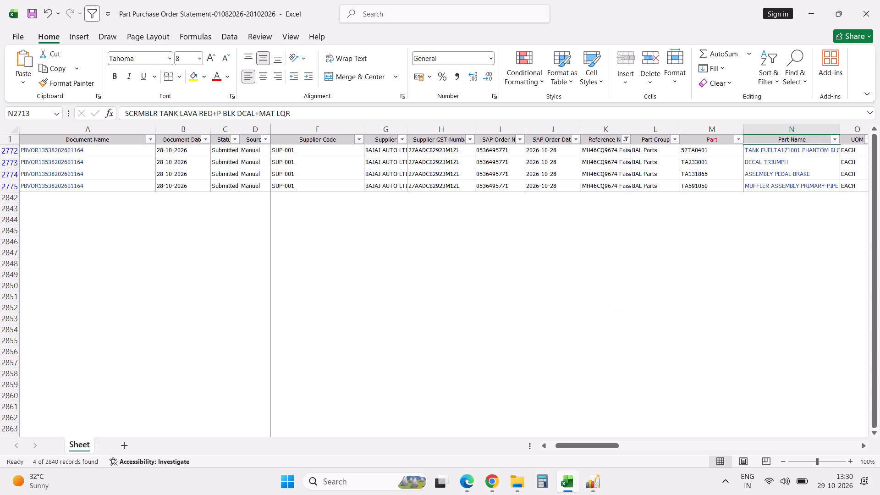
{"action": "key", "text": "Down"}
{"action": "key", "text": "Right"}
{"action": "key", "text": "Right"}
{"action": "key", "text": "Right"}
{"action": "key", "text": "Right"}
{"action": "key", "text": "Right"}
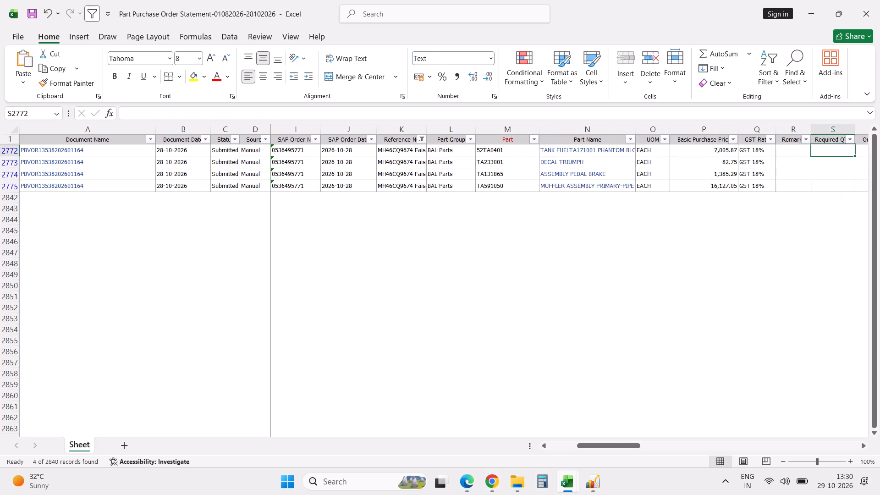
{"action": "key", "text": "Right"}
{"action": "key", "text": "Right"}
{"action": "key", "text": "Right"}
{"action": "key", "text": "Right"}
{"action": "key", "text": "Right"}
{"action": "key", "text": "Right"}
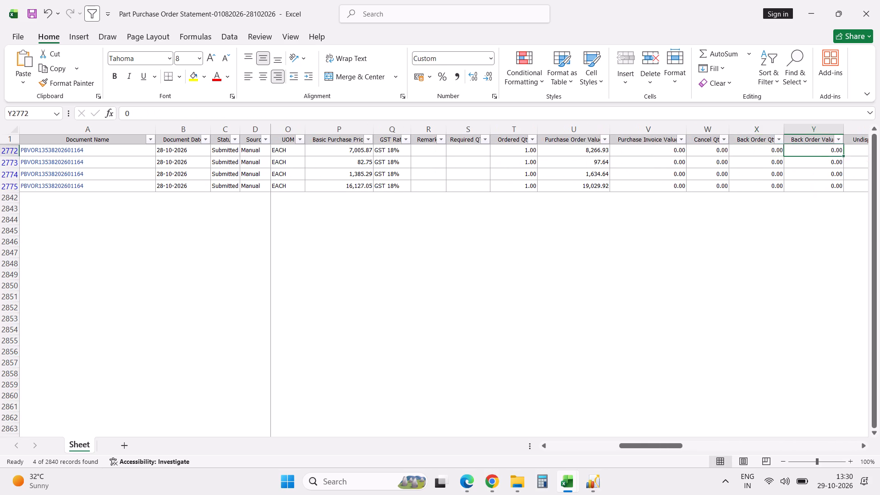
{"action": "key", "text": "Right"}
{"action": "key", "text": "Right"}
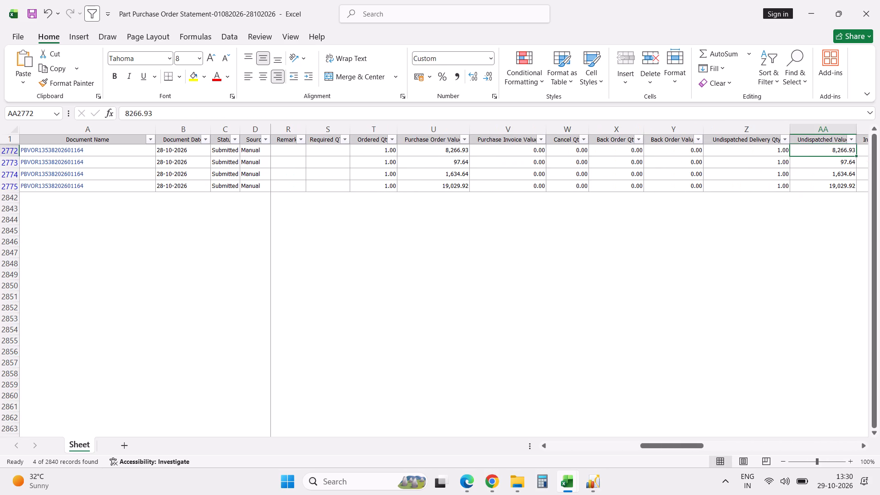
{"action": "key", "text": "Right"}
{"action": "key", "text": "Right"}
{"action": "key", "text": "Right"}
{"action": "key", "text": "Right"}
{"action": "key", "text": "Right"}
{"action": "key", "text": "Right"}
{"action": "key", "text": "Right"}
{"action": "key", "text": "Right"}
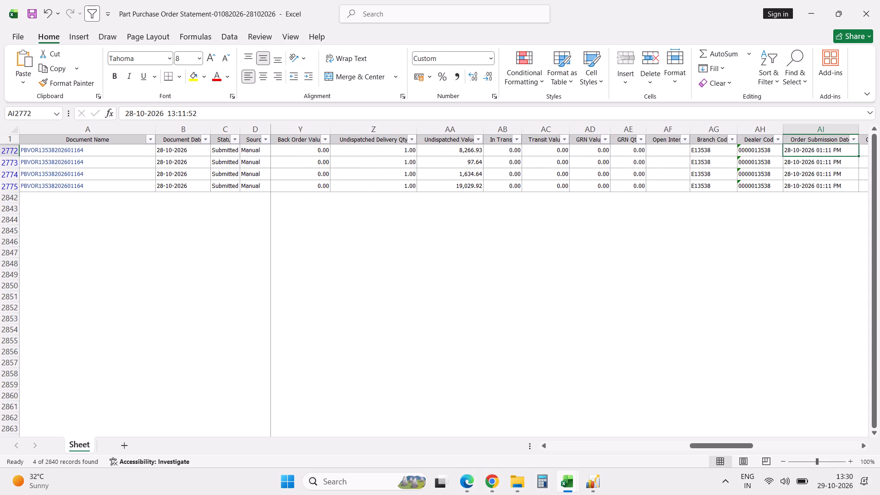
In the PNA workbook, fill row 18's status with "Undispatched" from the row above and enter "4 parts" beside it.
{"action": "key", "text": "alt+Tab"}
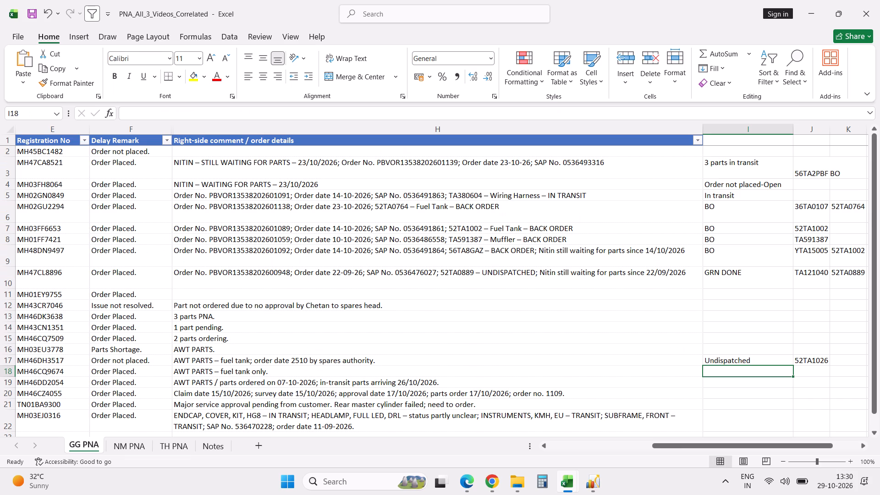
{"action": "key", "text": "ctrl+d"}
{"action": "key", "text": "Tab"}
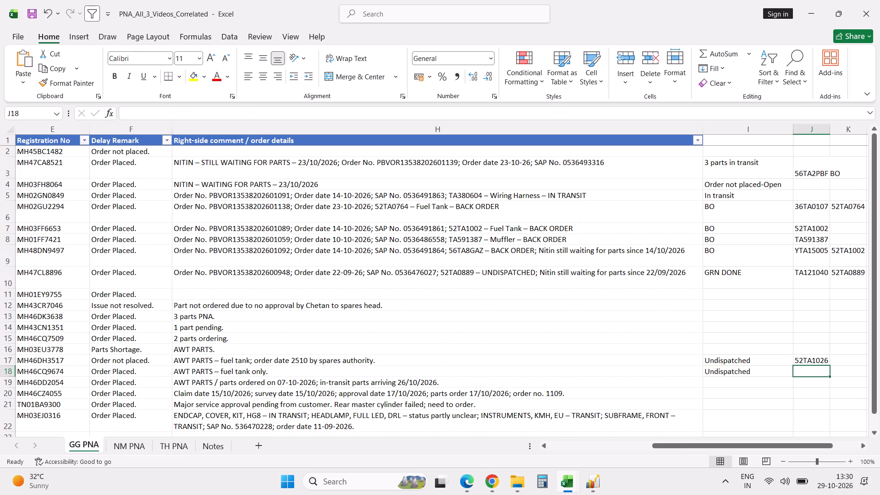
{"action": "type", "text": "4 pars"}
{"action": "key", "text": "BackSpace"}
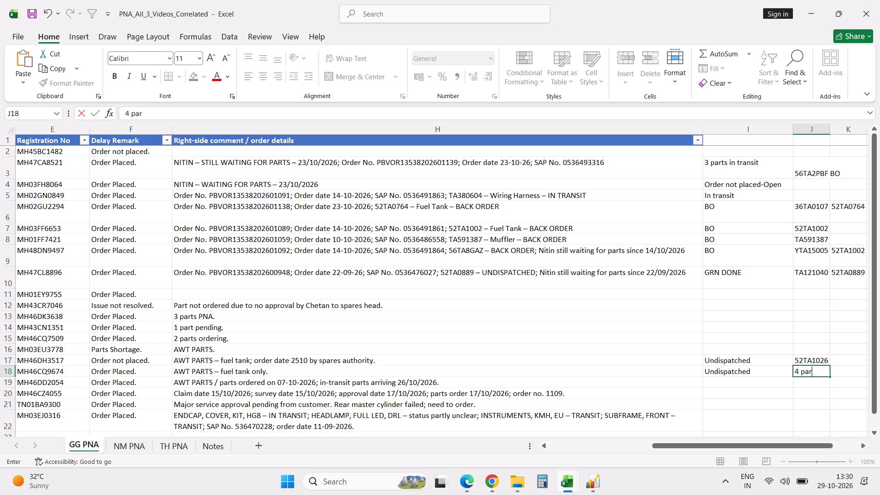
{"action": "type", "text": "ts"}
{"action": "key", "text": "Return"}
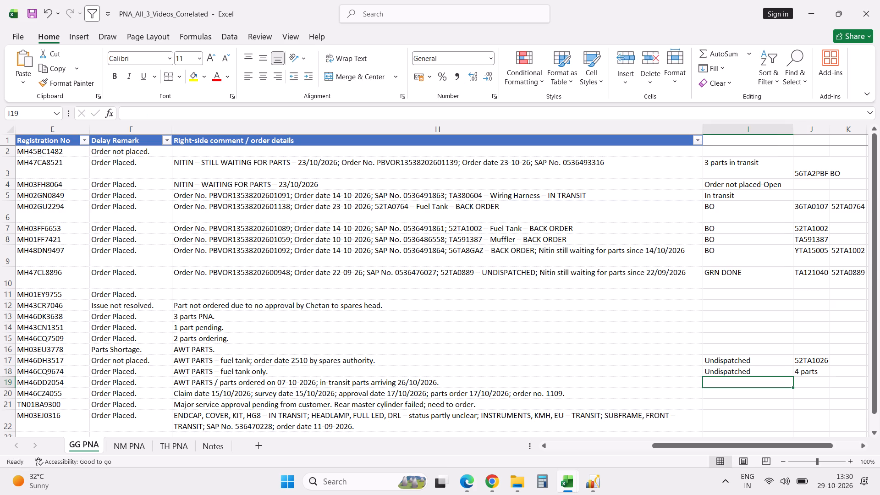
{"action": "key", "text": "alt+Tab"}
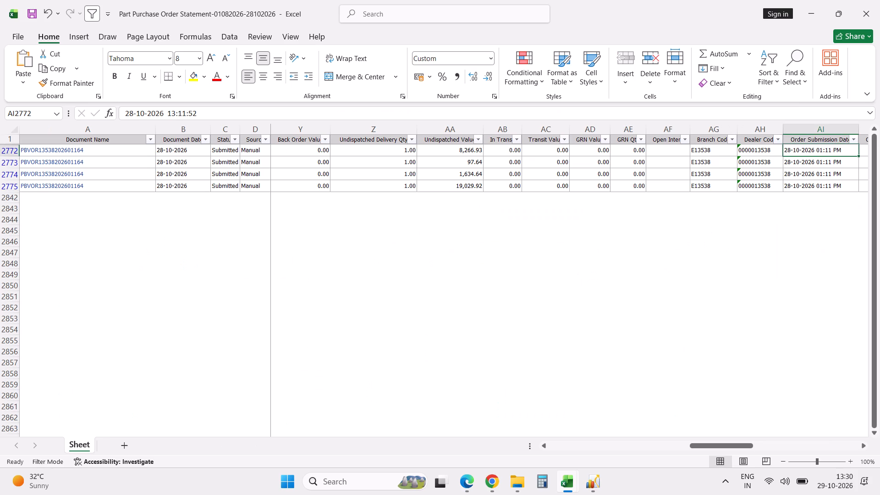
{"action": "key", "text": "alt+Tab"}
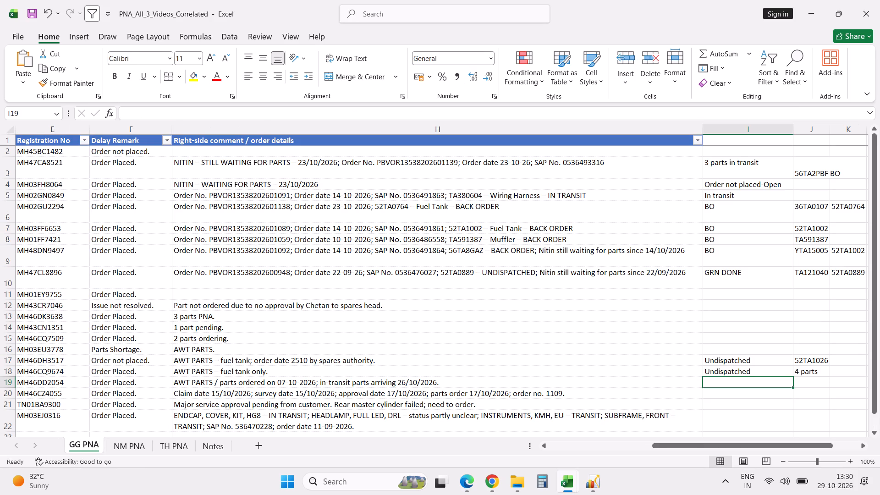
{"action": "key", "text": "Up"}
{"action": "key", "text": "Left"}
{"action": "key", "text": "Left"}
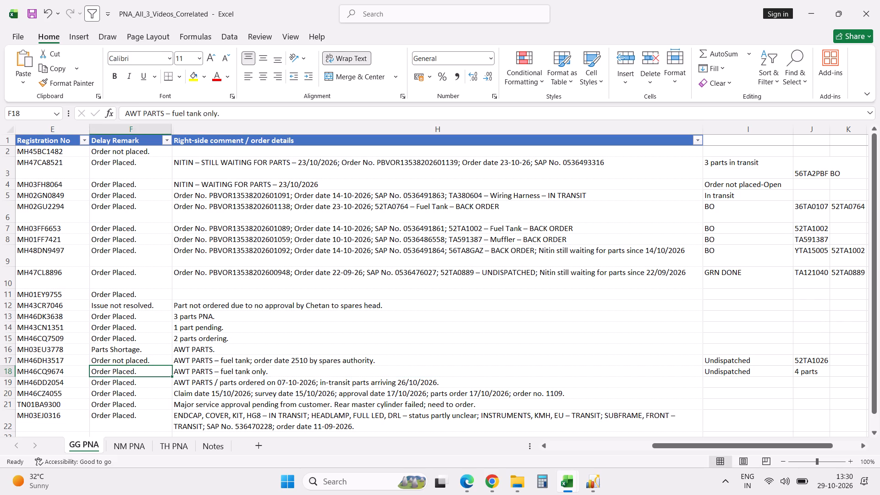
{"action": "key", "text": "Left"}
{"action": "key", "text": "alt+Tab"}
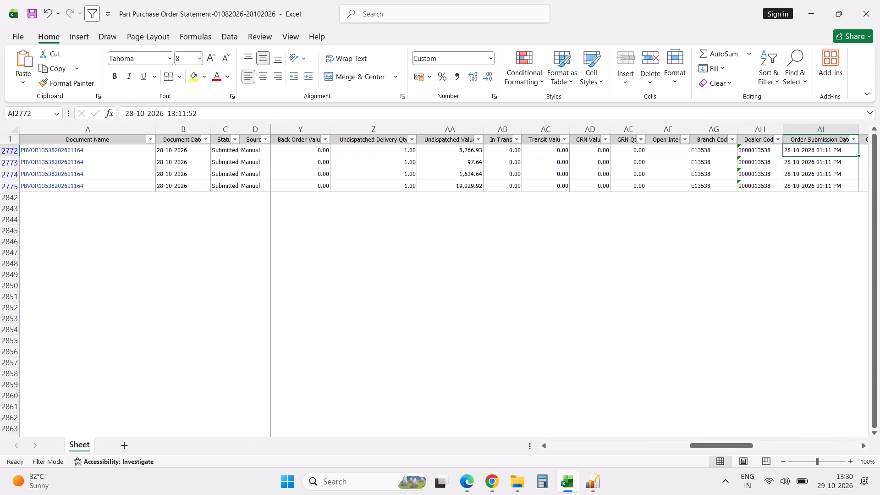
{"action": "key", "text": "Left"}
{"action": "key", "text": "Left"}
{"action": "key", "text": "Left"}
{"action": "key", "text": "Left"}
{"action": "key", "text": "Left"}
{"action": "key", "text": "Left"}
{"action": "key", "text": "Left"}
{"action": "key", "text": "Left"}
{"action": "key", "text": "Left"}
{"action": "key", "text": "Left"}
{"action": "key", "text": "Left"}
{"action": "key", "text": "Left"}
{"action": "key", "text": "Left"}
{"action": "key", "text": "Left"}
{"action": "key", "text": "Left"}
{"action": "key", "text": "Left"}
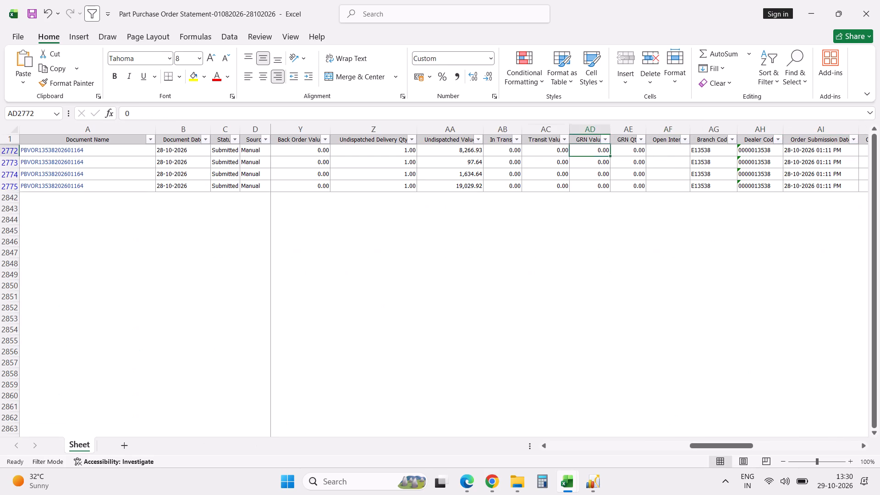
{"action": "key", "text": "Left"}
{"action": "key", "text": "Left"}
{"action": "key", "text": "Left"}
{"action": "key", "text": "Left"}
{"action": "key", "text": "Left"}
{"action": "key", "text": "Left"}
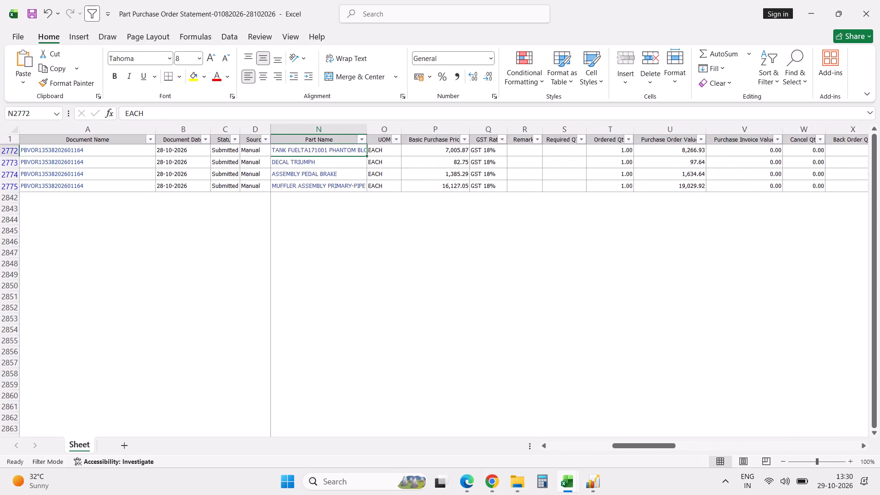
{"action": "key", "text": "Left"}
{"action": "key", "text": "Left"}
{"action": "key", "text": "Left"}
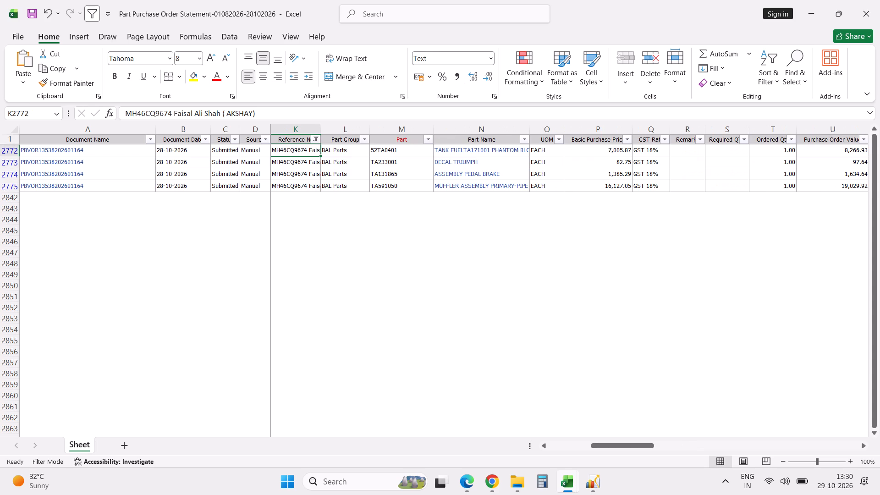
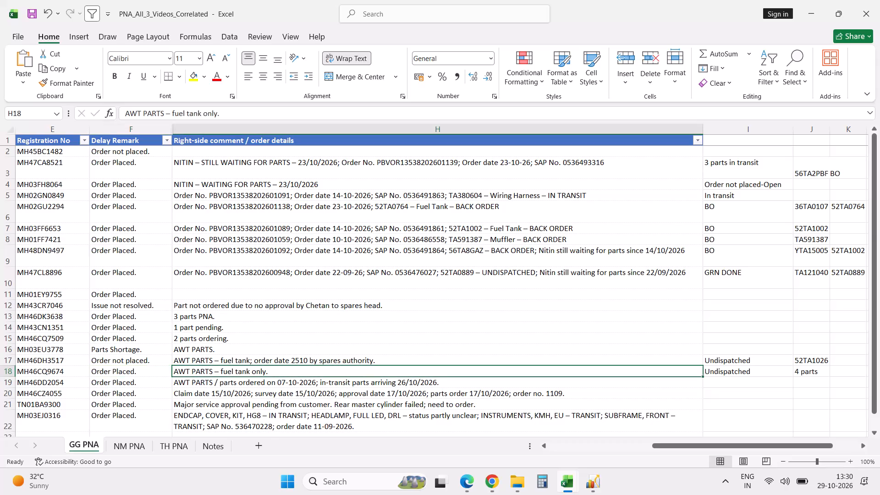
{"action": "key", "text": "Right"}
{"action": "key", "text": "Right"}
{"action": "key", "text": "Right"}
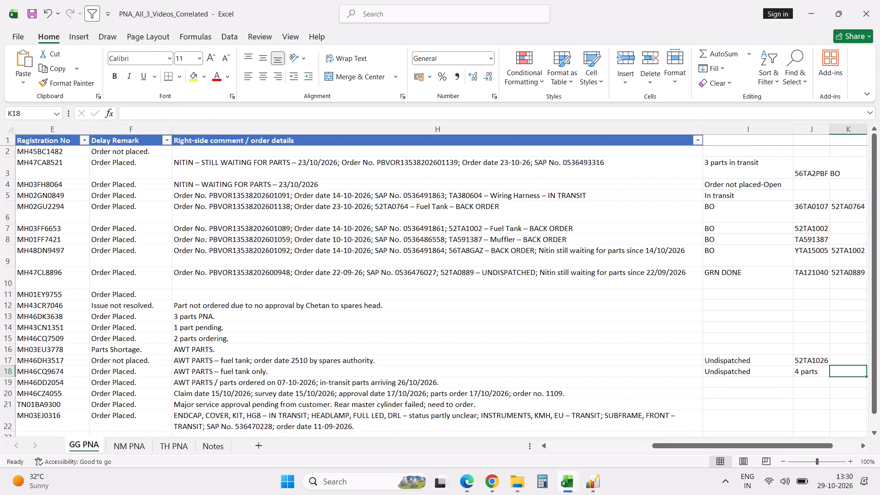
{"action": "key", "text": "Left"}
{"action": "key", "text": "Left"}
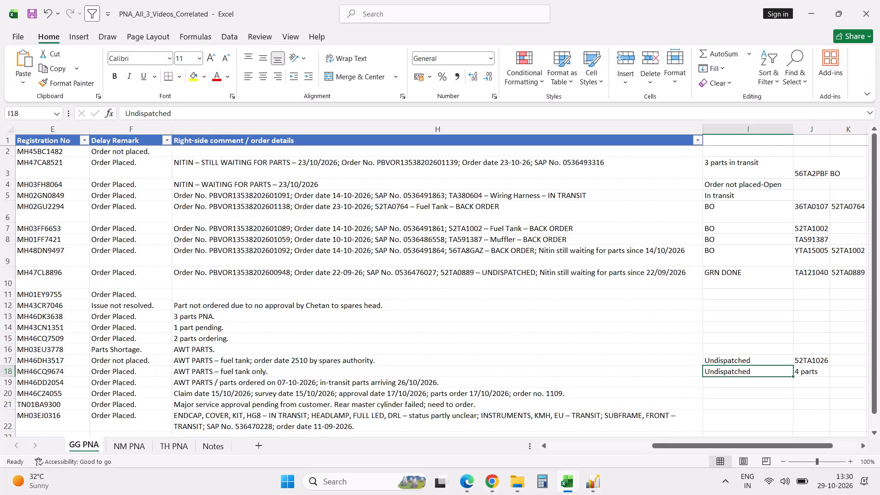
{"action": "left_click", "coordinate": [354, 115]}
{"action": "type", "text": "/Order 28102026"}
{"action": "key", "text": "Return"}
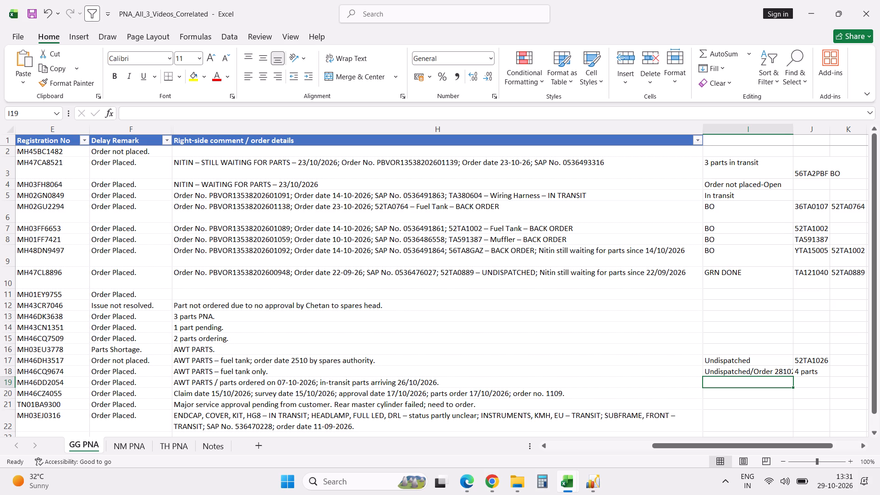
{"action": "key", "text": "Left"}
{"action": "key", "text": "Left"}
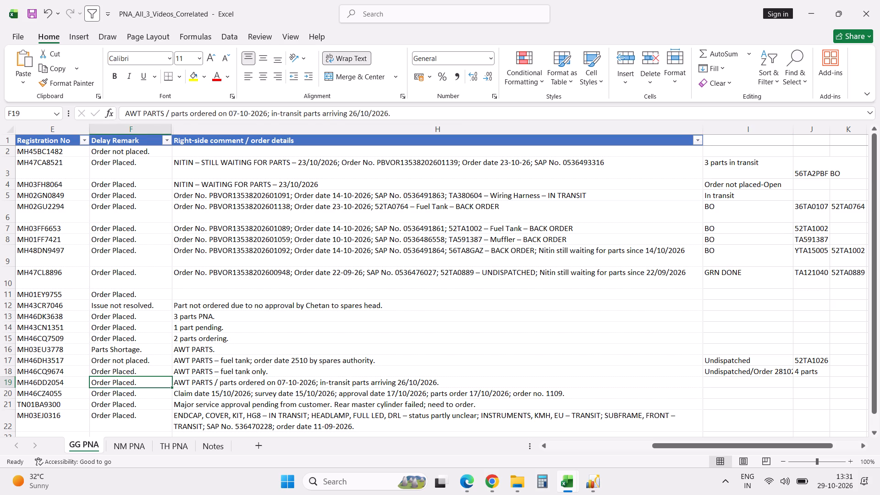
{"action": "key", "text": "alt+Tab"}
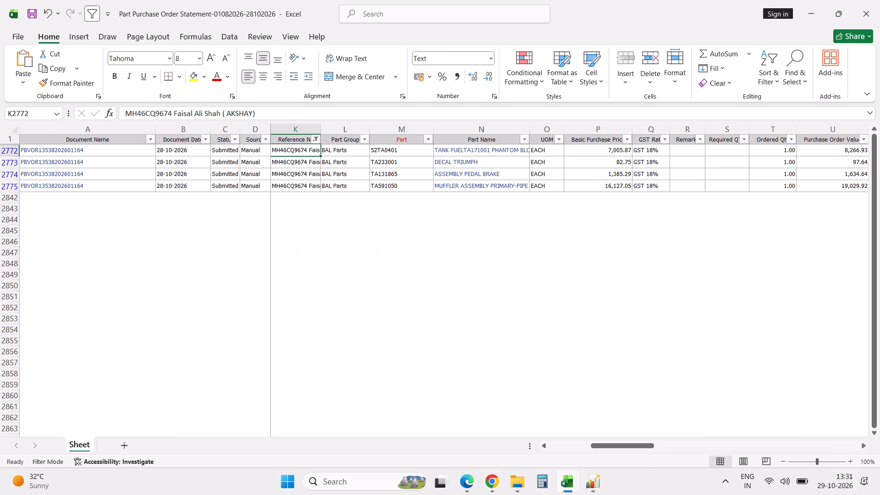
{"action": "left_click", "coordinate": [317, 139]}
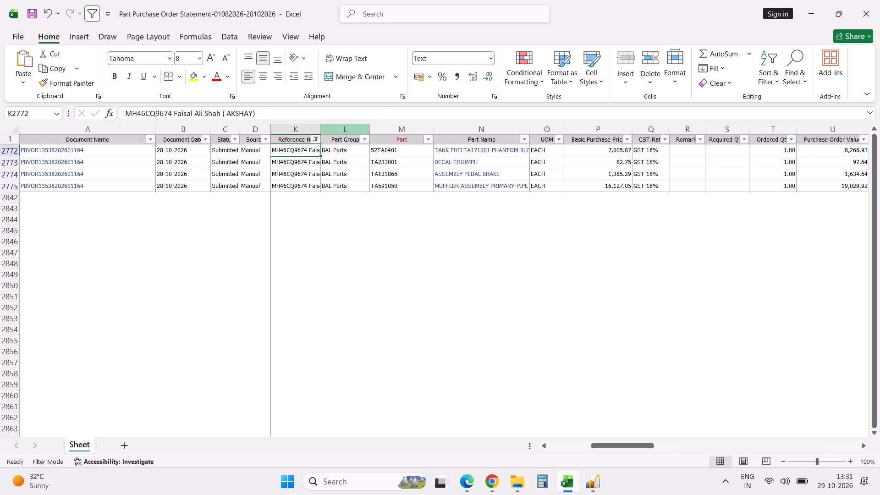
{"action": "left_click", "coordinate": [278, 273]}
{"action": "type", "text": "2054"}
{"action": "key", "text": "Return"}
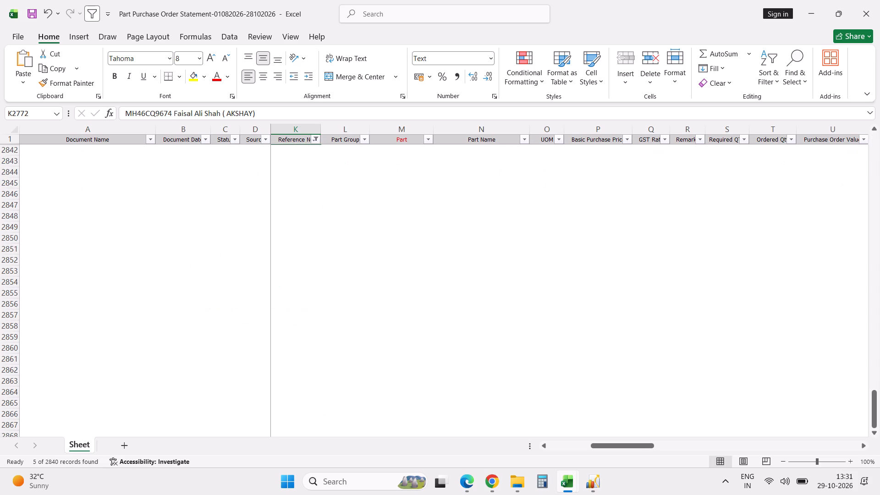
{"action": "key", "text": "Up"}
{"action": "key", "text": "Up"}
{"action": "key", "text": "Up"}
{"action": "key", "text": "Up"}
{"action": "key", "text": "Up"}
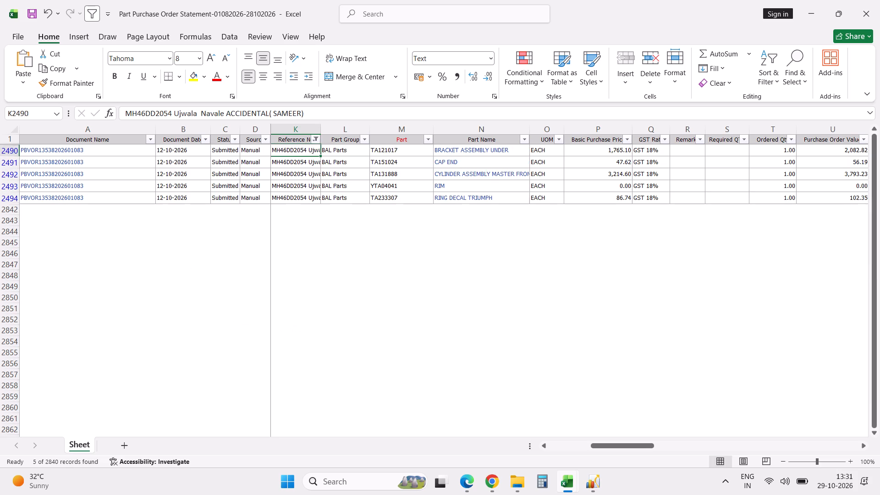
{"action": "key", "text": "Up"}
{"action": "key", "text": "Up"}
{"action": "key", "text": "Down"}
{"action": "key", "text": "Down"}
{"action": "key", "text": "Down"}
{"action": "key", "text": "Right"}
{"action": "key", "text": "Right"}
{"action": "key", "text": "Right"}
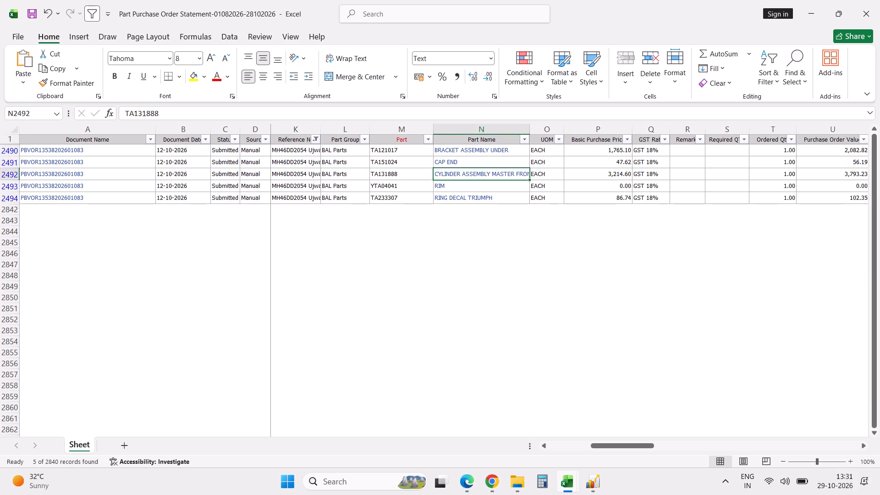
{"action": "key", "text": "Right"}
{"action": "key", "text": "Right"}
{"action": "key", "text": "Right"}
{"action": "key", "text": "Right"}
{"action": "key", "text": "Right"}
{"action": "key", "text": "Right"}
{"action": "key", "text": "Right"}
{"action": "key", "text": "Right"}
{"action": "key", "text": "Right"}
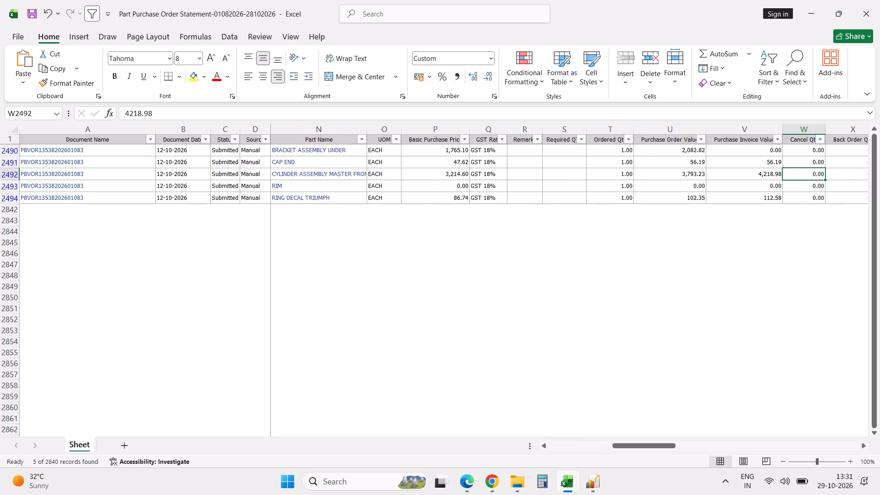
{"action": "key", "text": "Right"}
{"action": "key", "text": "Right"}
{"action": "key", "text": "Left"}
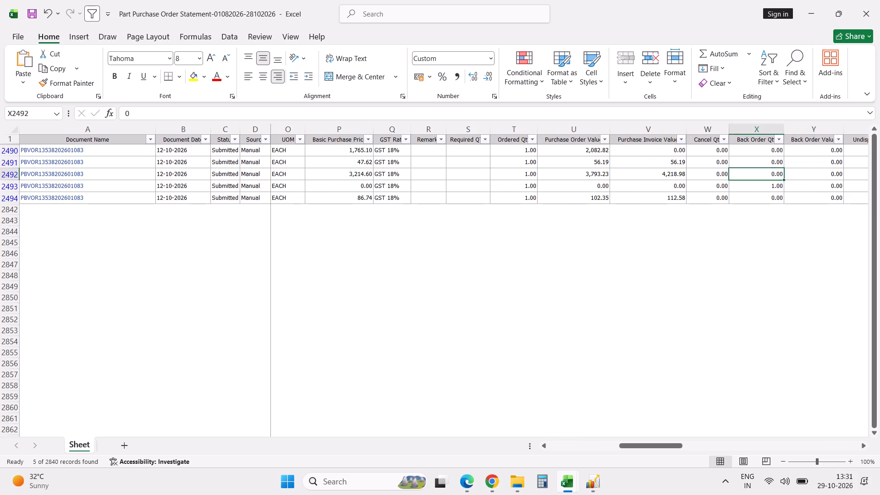
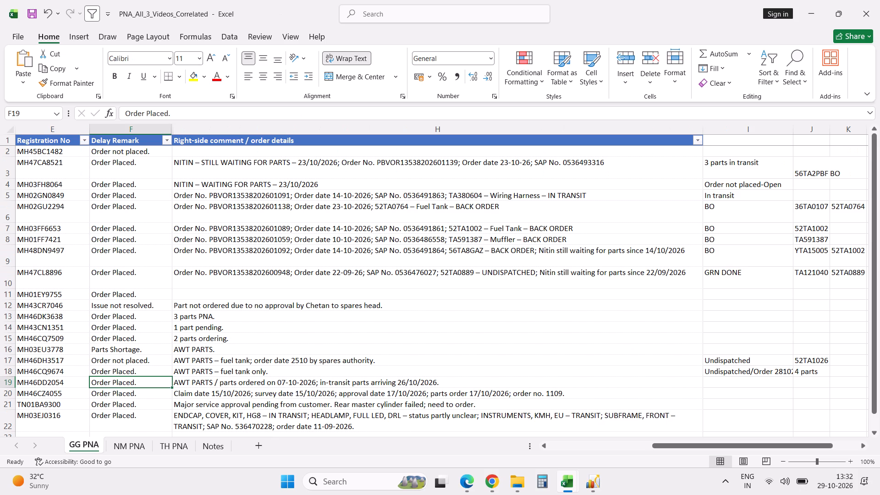
{"action": "key", "text": "alt+Tab"}
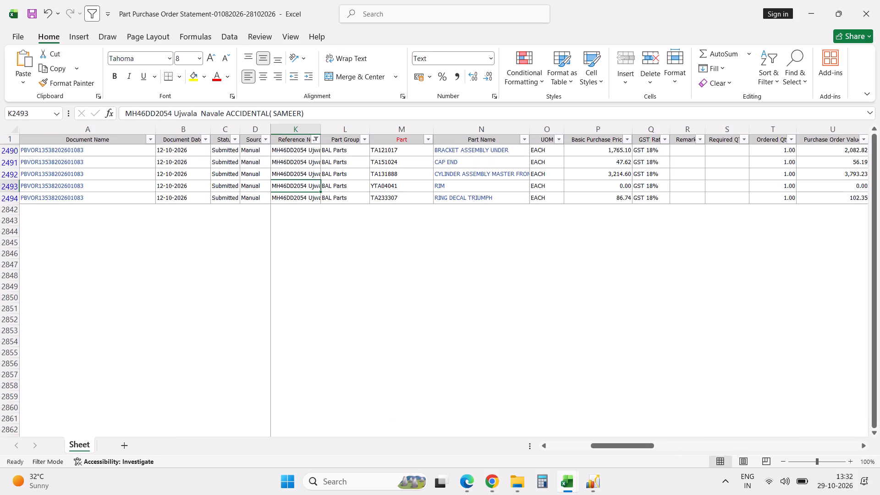
{"action": "key", "text": "alt+Tab"}
{"action": "key", "text": "Right"}
{"action": "key", "text": "Right"}
{"action": "key", "text": "Right"}
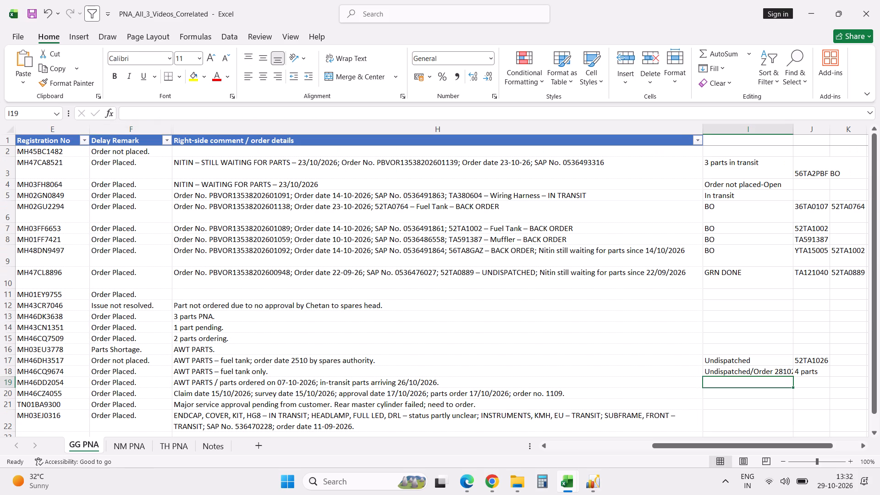
{"action": "key", "text": "Left"}
{"action": "key", "text": "Right"}
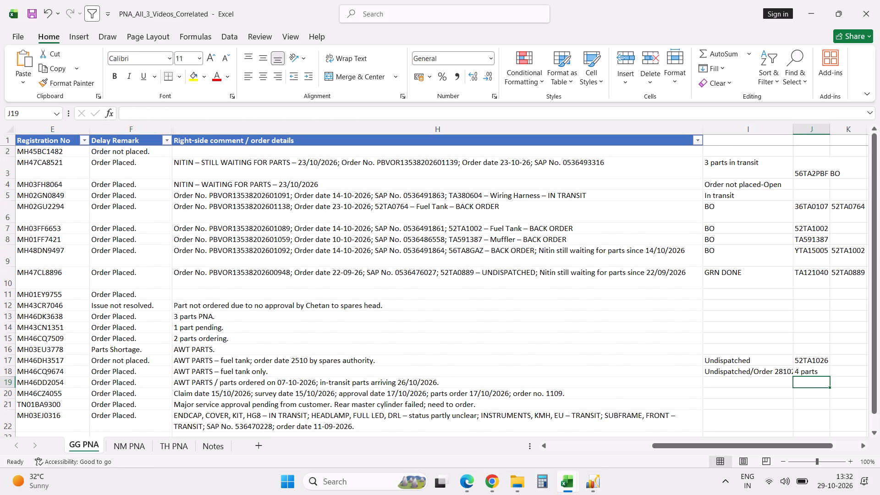
{"action": "key", "text": "ctrl+v"}
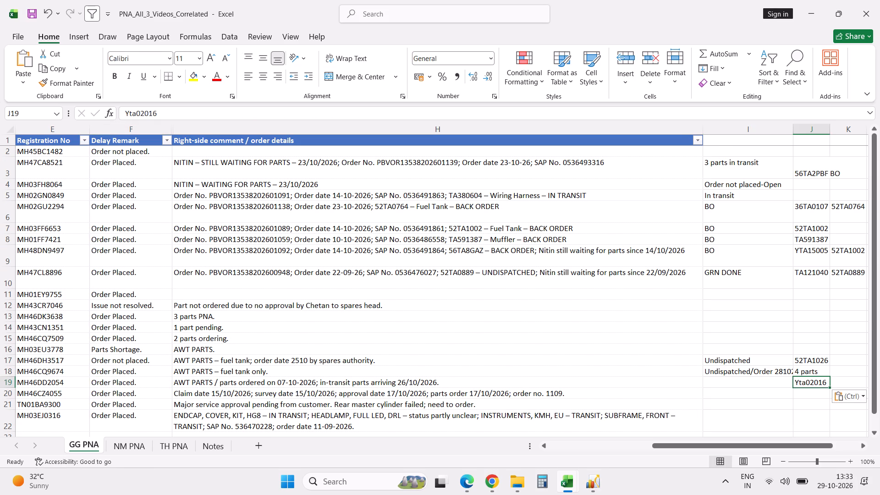
{"action": "left_click", "coordinate": [137, 116]}
{"action": "key", "text": "shift+Left"}
{"action": "key", "text": "shift+Left"}
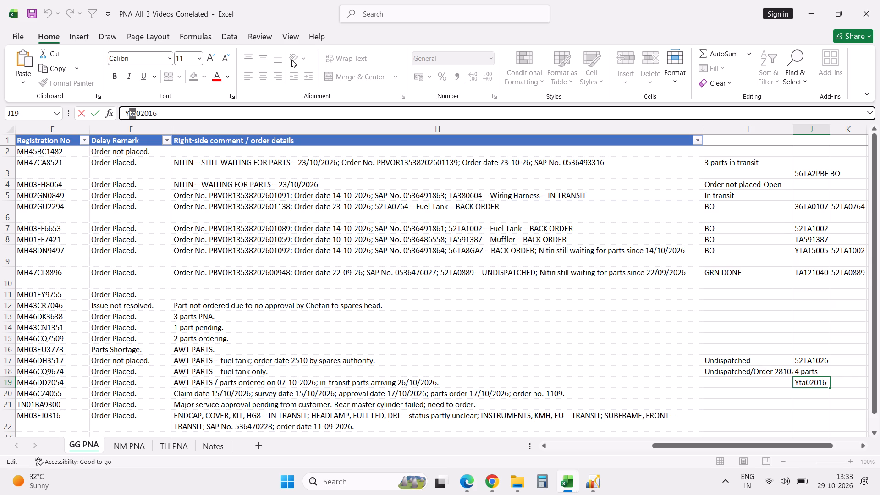
{"action": "type", "text": "TA"}
{"action": "key", "text": "Tab"}
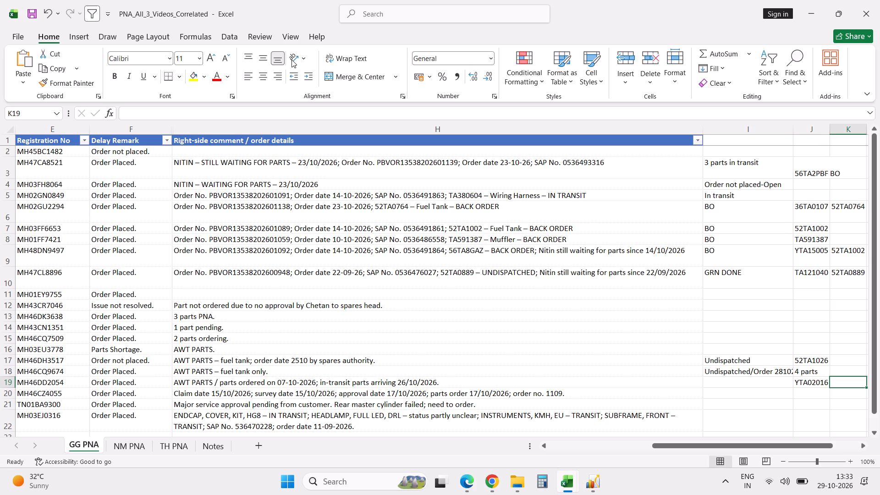
{"action": "key", "text": "Left"}
{"action": "key", "text": "Left"}
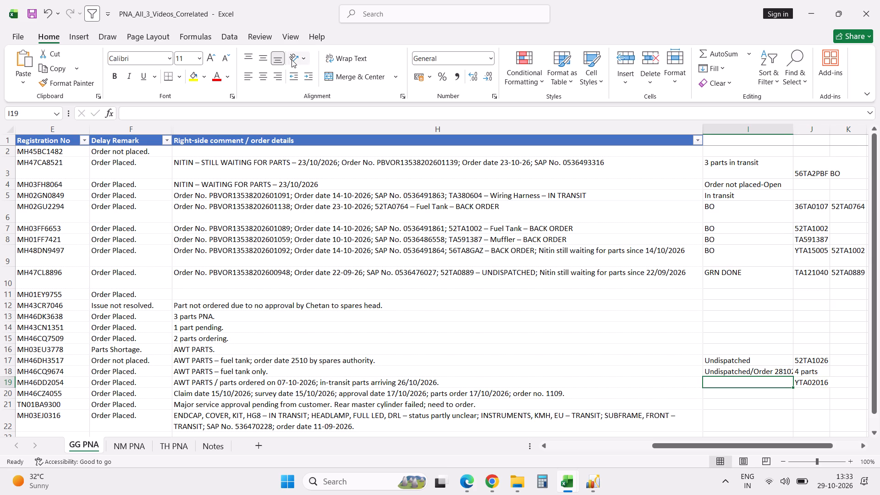
{"action": "type", "text": "RIM"}
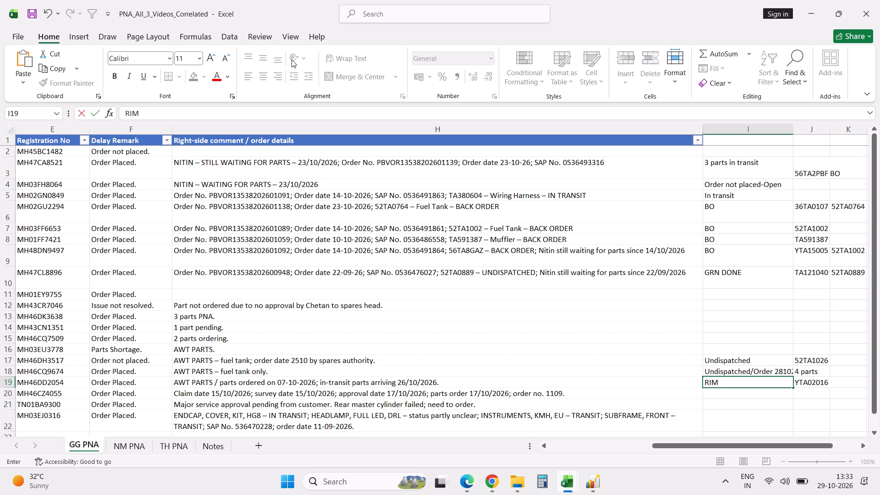
{"action": "key", "text": "space"}
{"action": "type", "text": "avk"}
{"action": "key", "text": "BackSpace"}
{"action": "type", "text": "l GG"}
{"action": "key", "text": "Return"}
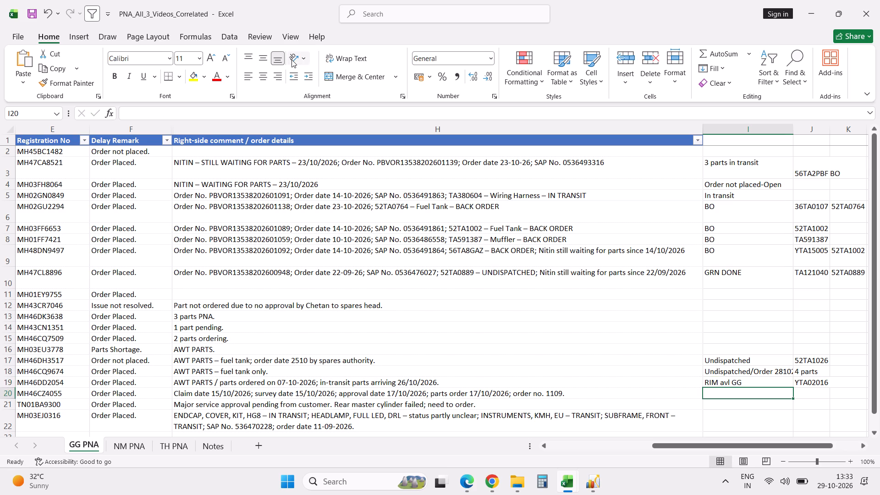
{"action": "key", "text": "Left"}
{"action": "key", "text": "Left"}
{"action": "key", "text": "Left"}
{"action": "key", "text": "Left"}
{"action": "key", "text": "Left"}
{"action": "key", "text": "Left"}
{"action": "key", "text": "Left"}
{"action": "key", "text": "Left"}
{"action": "key", "text": "Left"}
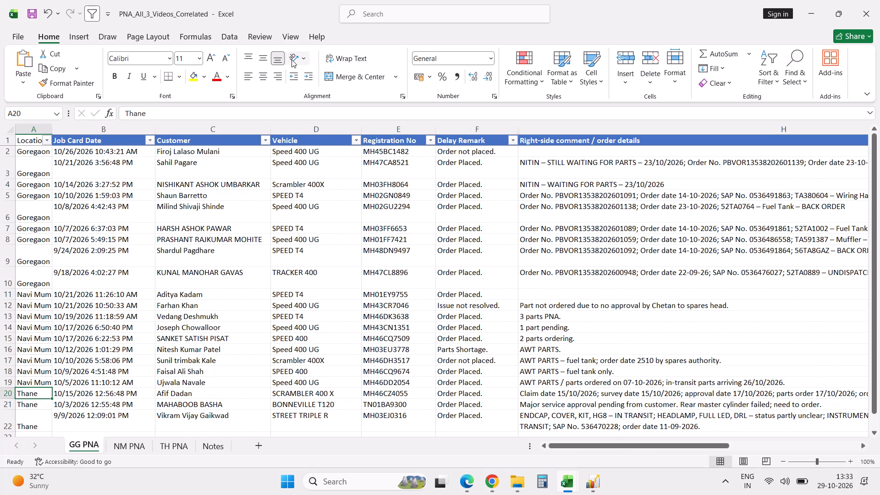
{"action": "key", "text": "Tab"}
{"action": "key", "text": "Tab"}
{"action": "key", "text": "Tab"}
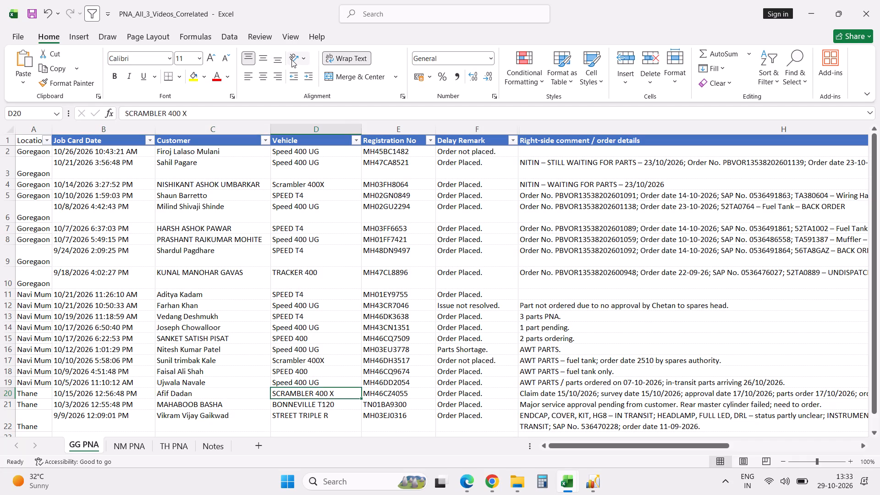
{"action": "key", "text": "Tab"}
{"action": "key", "text": "alt+Tab"}
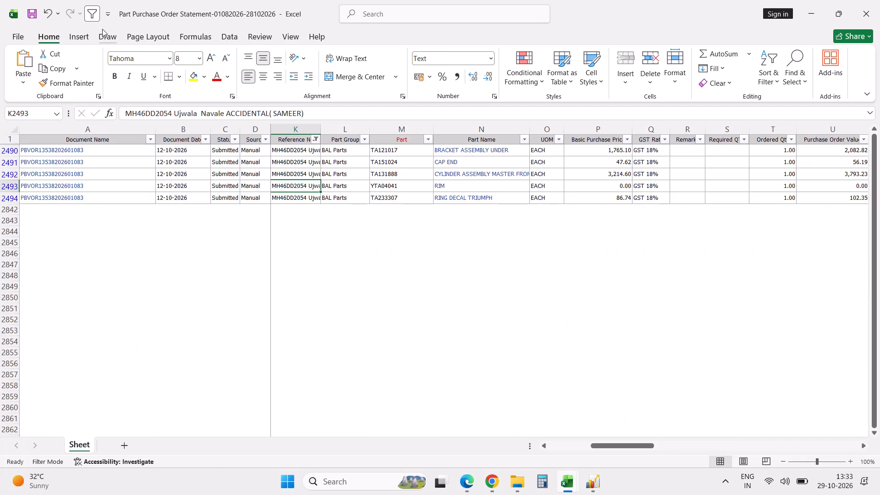
{"action": "left_click", "coordinate": [315, 140]}
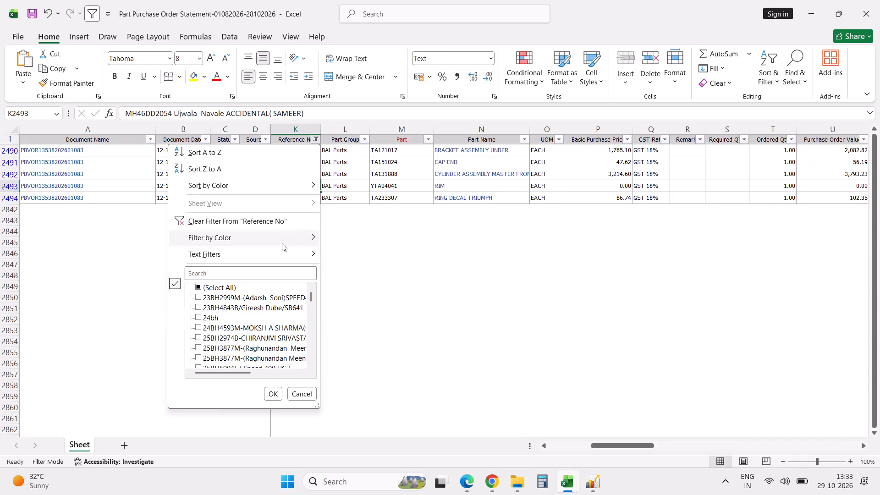
{"action": "left_click", "coordinate": [277, 272]}
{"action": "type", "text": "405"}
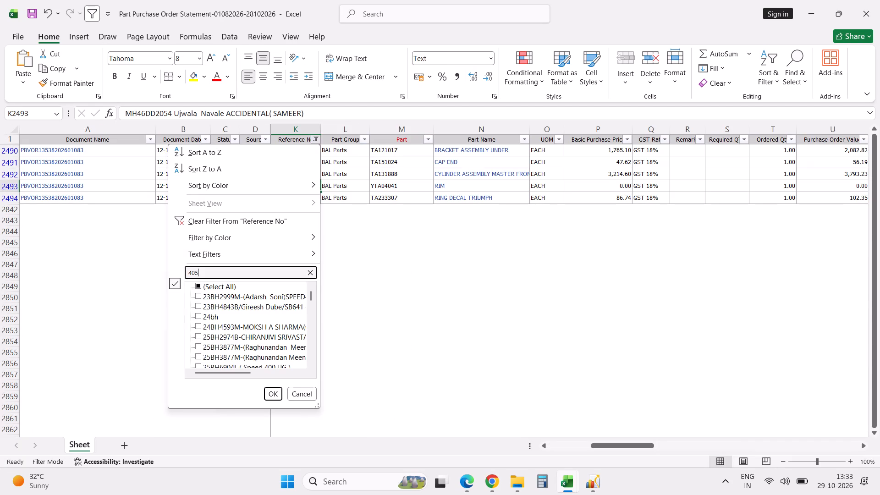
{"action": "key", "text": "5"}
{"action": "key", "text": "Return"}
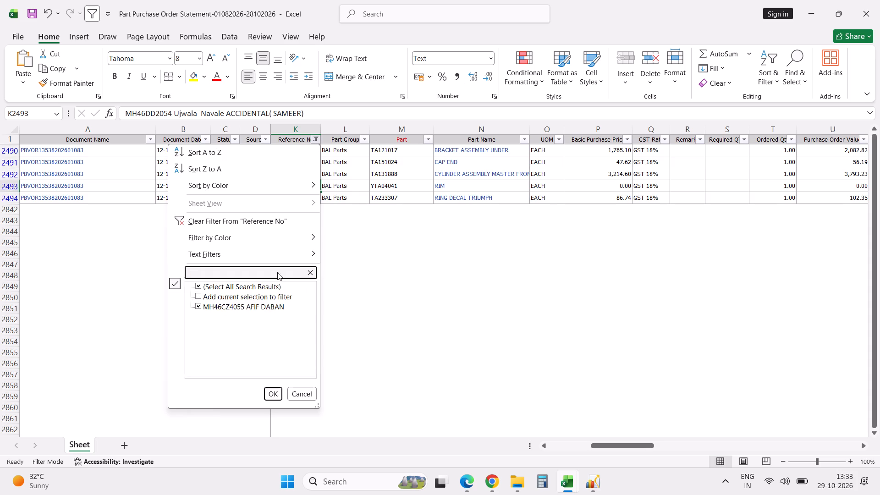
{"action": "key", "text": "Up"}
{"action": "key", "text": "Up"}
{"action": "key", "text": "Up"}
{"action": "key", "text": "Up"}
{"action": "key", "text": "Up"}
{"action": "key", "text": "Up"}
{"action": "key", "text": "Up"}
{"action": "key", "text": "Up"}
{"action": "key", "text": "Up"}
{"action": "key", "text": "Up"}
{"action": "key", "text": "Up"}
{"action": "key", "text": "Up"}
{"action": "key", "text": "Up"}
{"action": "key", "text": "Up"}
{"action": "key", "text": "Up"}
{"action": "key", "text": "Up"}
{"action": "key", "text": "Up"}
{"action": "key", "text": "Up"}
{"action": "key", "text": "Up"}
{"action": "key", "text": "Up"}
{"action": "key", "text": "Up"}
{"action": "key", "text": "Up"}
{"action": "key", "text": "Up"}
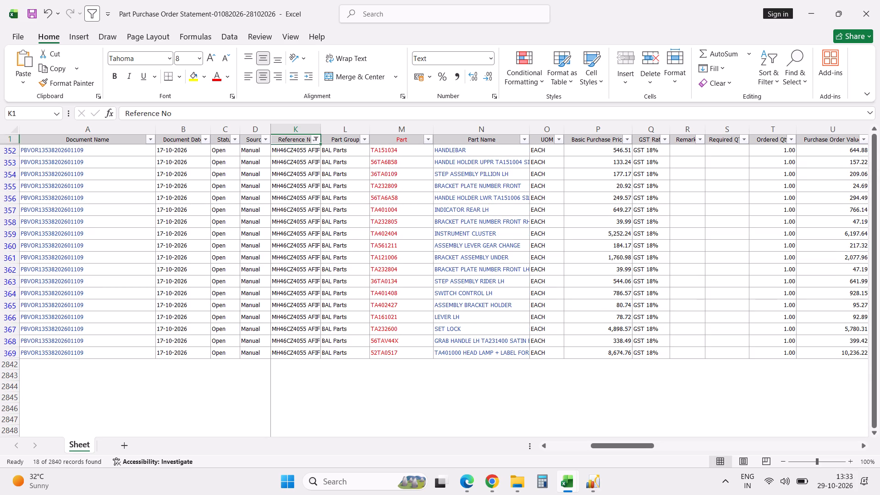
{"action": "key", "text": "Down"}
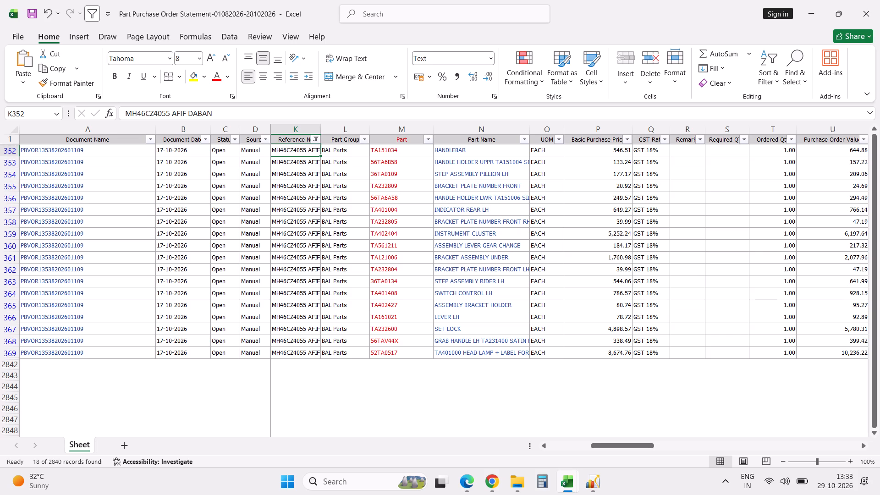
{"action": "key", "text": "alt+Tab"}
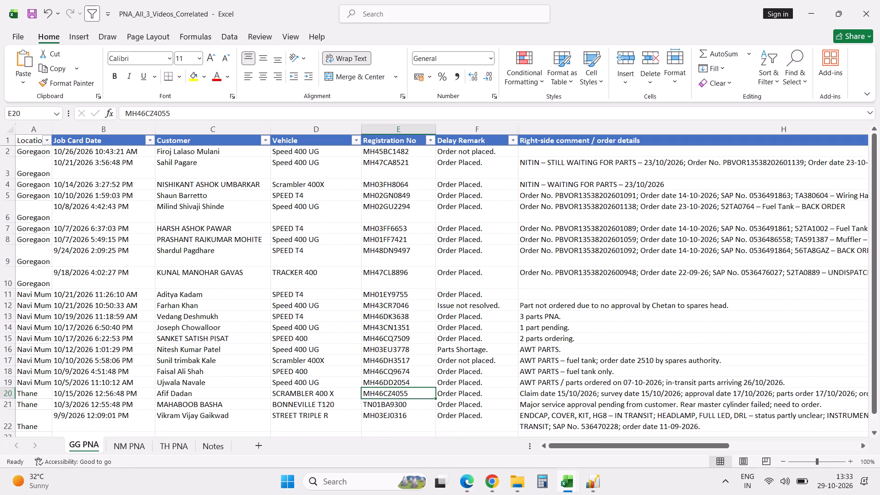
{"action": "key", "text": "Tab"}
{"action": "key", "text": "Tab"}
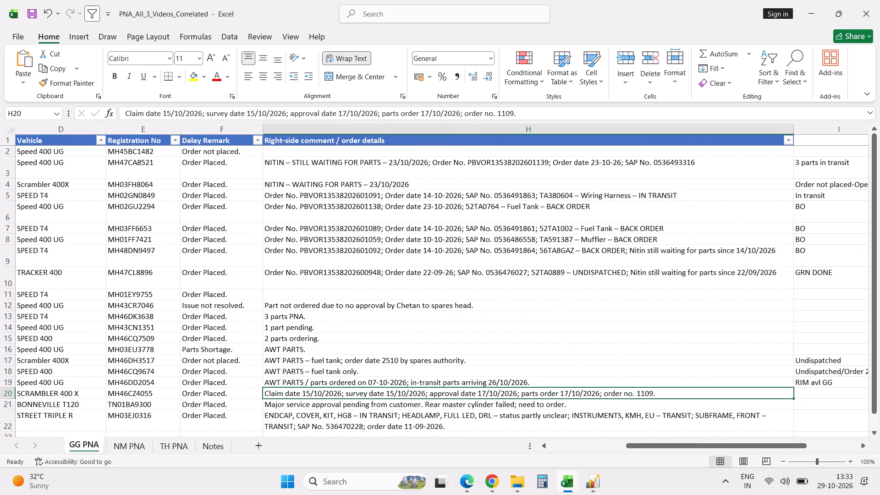
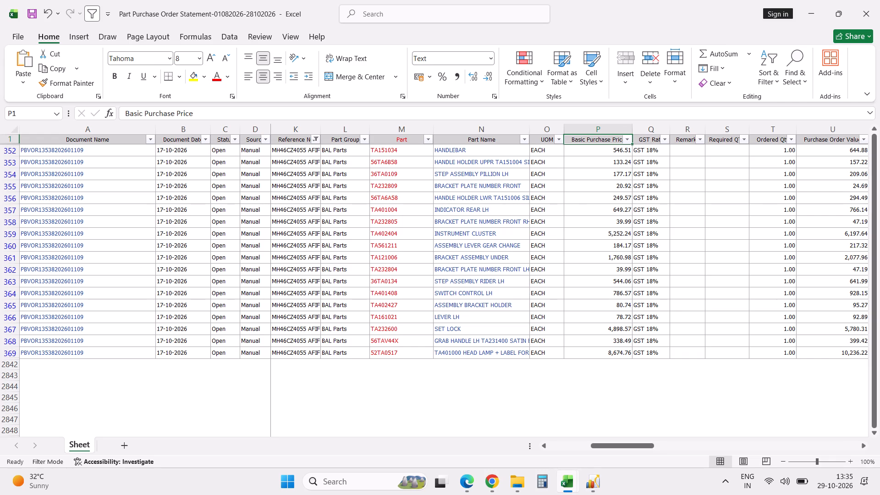
{"action": "left_click", "coordinate": [93, 176]}
{"action": "key", "text": "ctrl+c"}
{"action": "key", "text": "alt+Tab"}
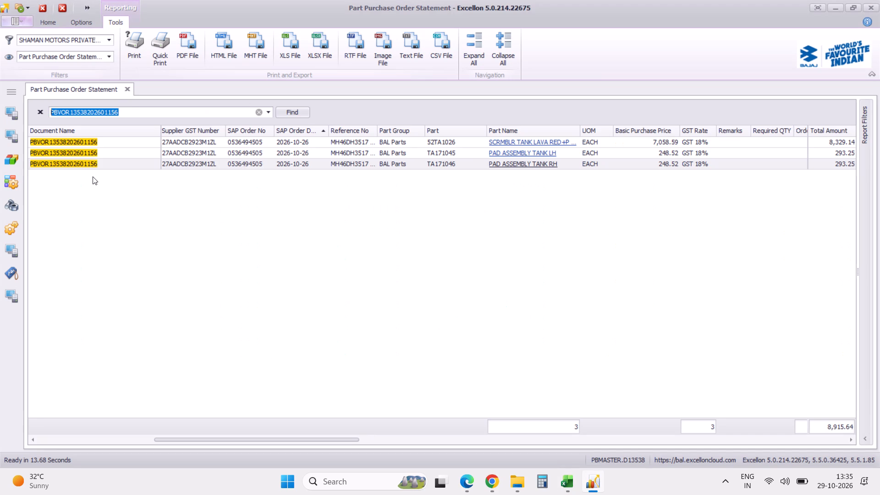
{"action": "key", "text": "ctrl+v"}
{"action": "left_click", "coordinate": [305, 113]}
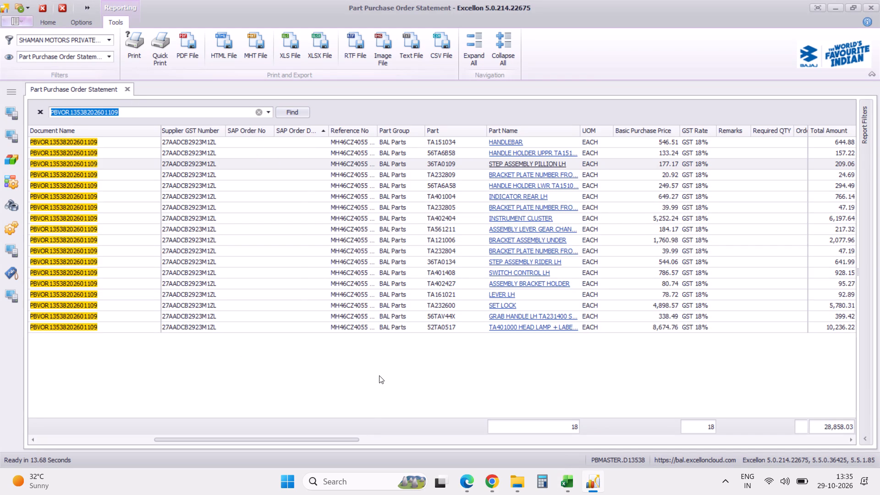
{"action": "scroll", "coordinate": [379, 375], "scroll_direction": "right", "scroll_amount": 20}
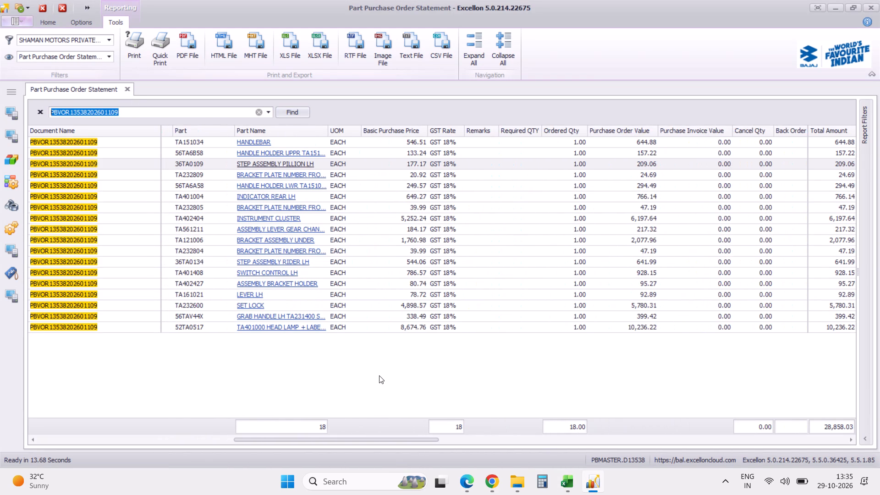
{"action": "scroll", "coordinate": [379, 375], "scroll_direction": "right", "scroll_amount": 14}
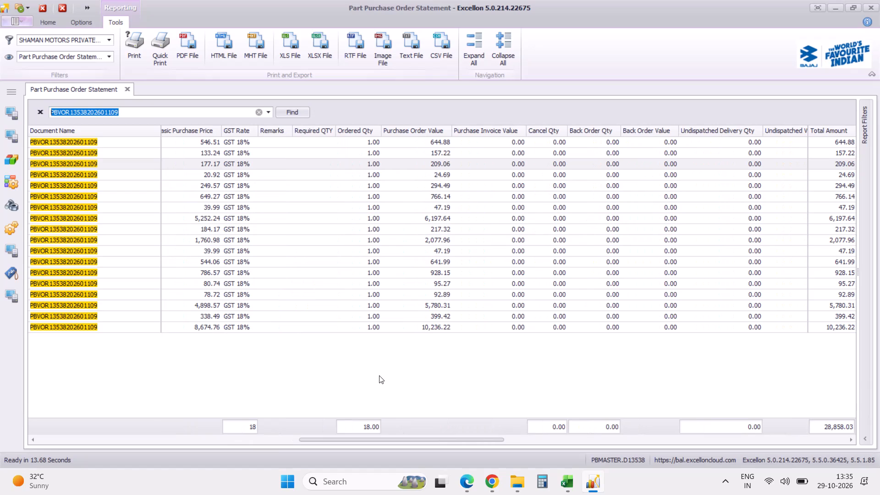
{"action": "scroll", "coordinate": [379, 375], "scroll_direction": "right", "scroll_amount": 17}
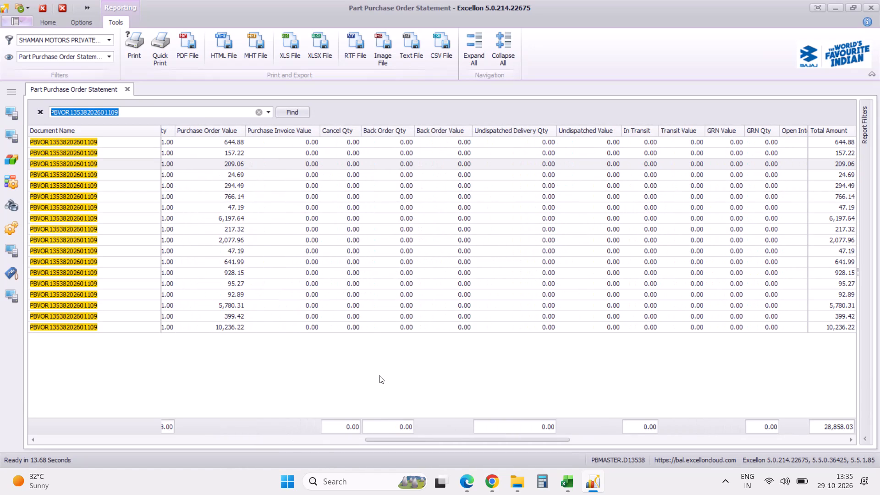
{"action": "scroll", "coordinate": [379, 375], "scroll_direction": "right", "scroll_amount": 12}
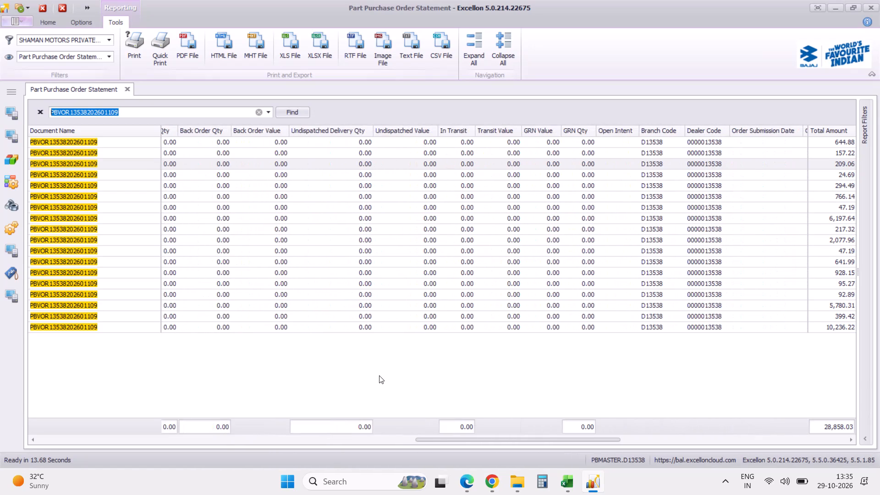
{"action": "scroll", "coordinate": [379, 375], "scroll_direction": "left", "scroll_amount": 20}
{"action": "scroll", "coordinate": [379, 375], "scroll_direction": "left", "scroll_amount": 20}
{"action": "scroll", "coordinate": [379, 375], "scroll_direction": "left", "scroll_amount": 20}
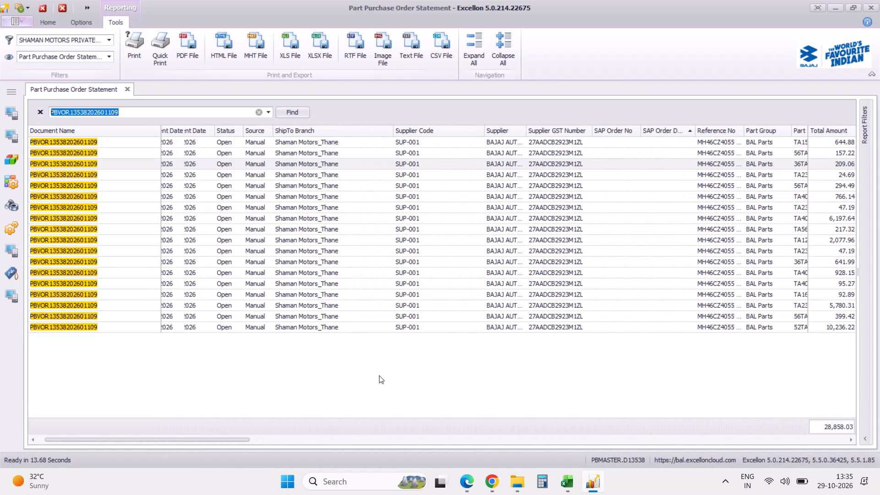
{"action": "scroll", "coordinate": [379, 375], "scroll_direction": "left", "scroll_amount": 20}
{"action": "scroll", "coordinate": [379, 375], "scroll_direction": "left", "scroll_amount": 3}
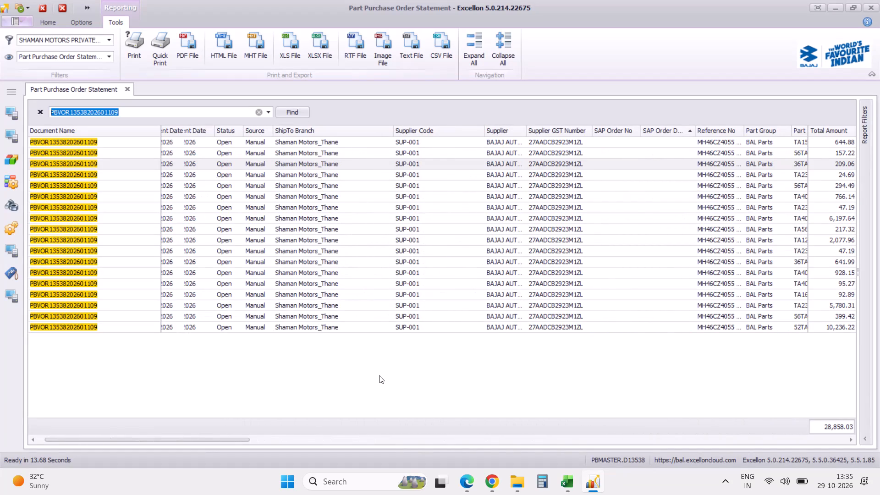
{"action": "left_click", "coordinate": [128, 90]}
{"action": "left_click", "coordinate": [128, 90]}
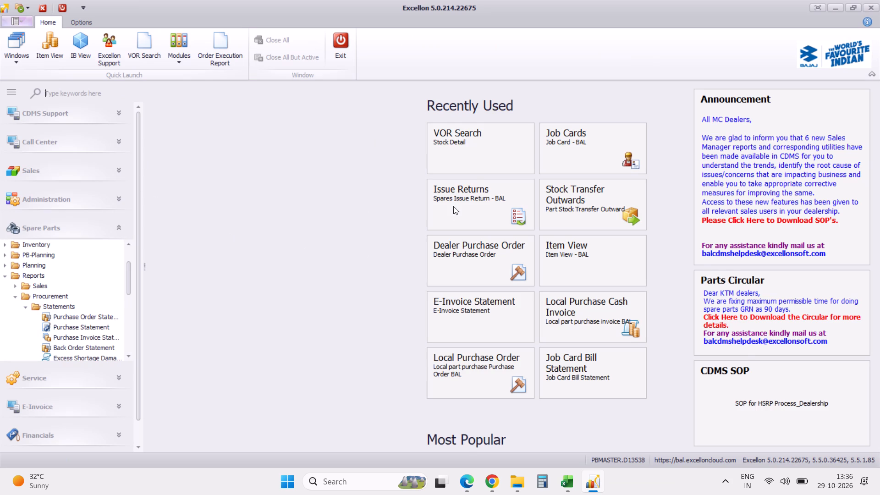
Find and open the VOR purchase order list and load all open orders for the Last 1 Month.
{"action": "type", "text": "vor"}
{"action": "left_click", "coordinate": [82, 141]}
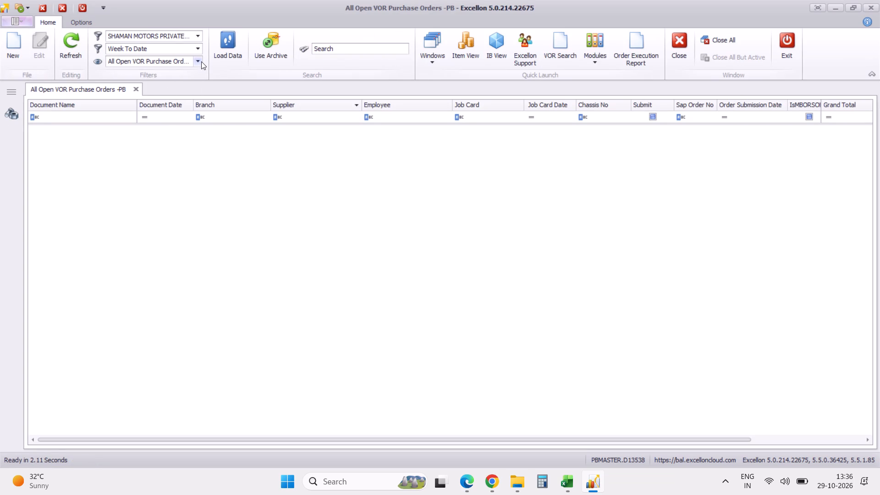
{"action": "left_click", "coordinate": [198, 50]}
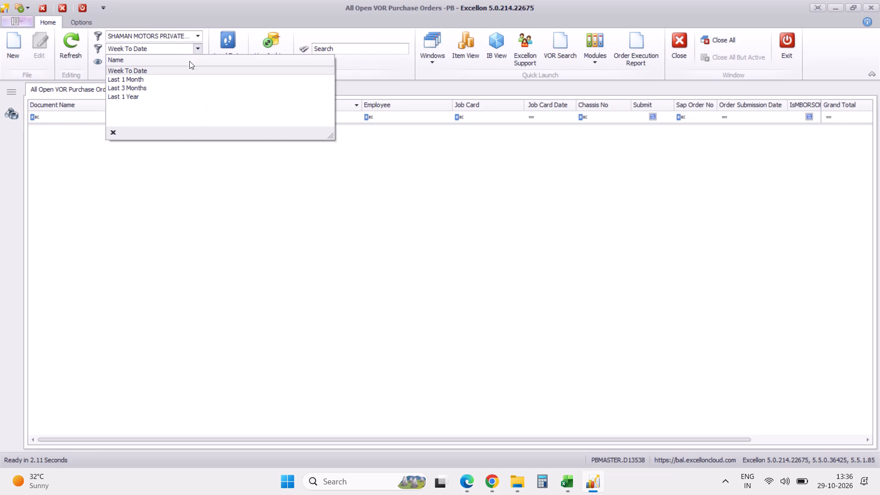
{"action": "left_click", "coordinate": [187, 78]}
{"action": "left_click", "coordinate": [221, 43]}
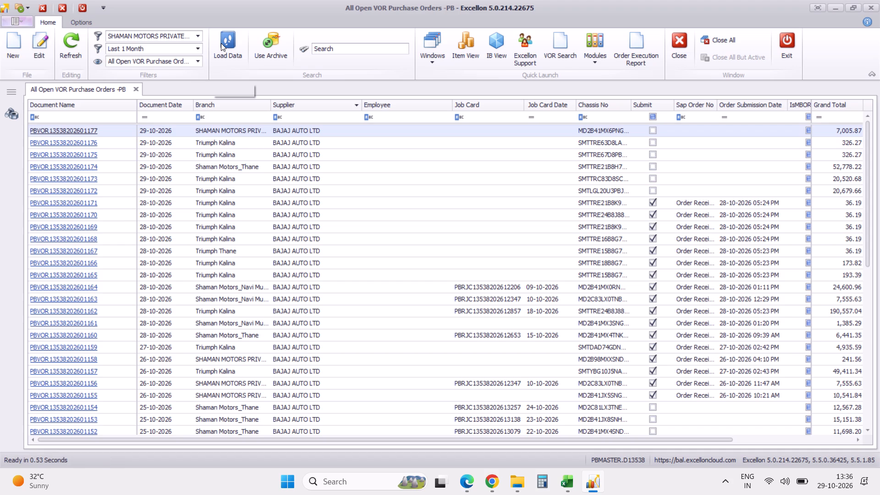
{"action": "key", "text": "ctrl+f"}
{"action": "key", "text": "ctrl+v"}
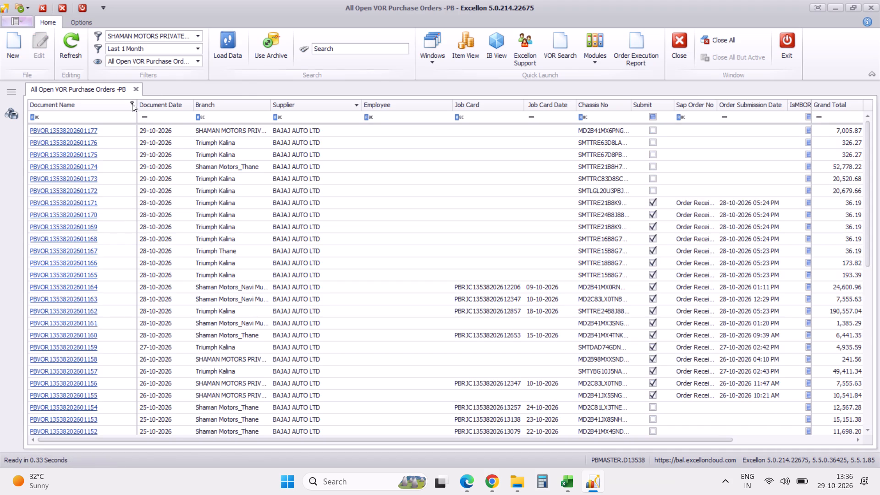
{"action": "left_click", "coordinate": [174, 191]}
{"action": "key", "text": "ctrl+f"}
{"action": "key", "text": "ctrl+v"}
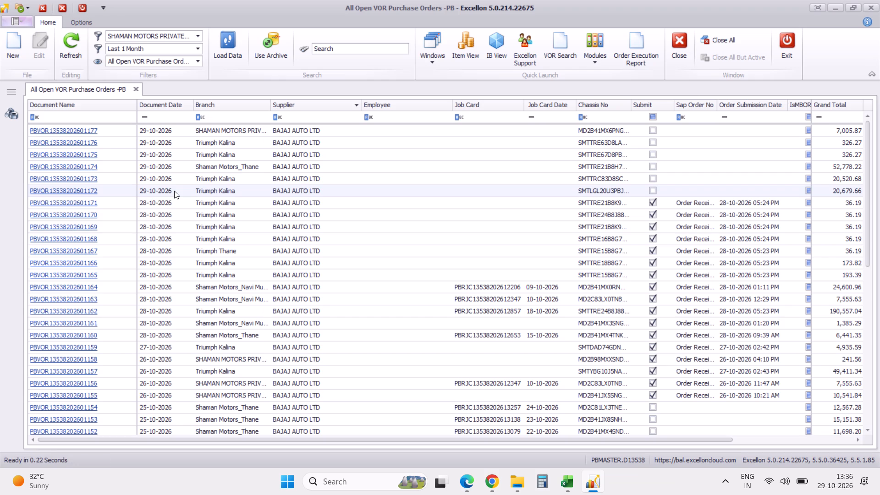
{"action": "left_click", "coordinate": [174, 191]}
{"action": "key", "text": "ctrl+f"}
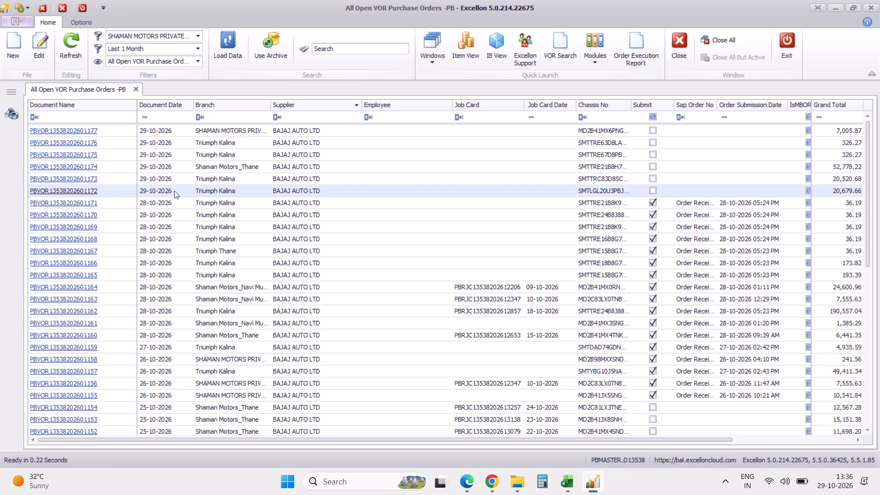
{"action": "key", "text": "alt+Tab"}
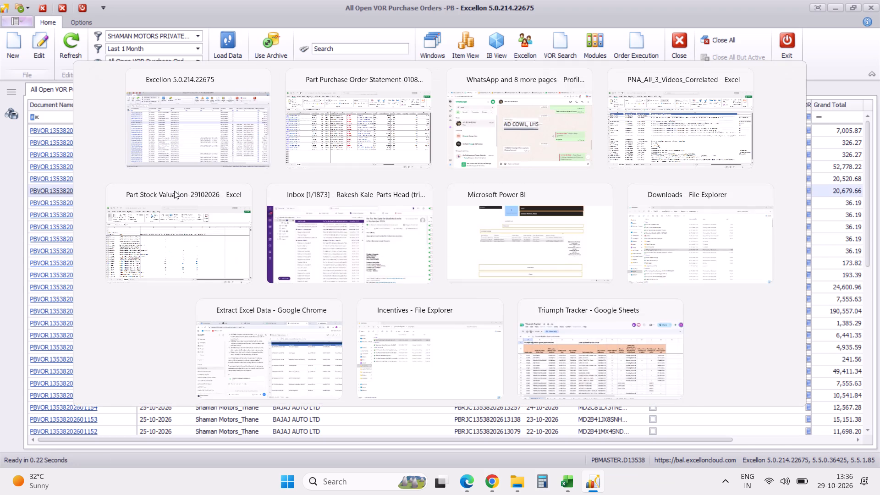
{"action": "key", "text": "alt+Tab"}
{"action": "scroll", "coordinate": [174, 191], "scroll_direction": "left", "scroll_amount": 20}
{"action": "scroll", "coordinate": [174, 191], "scroll_direction": "left", "scroll_amount": 3}
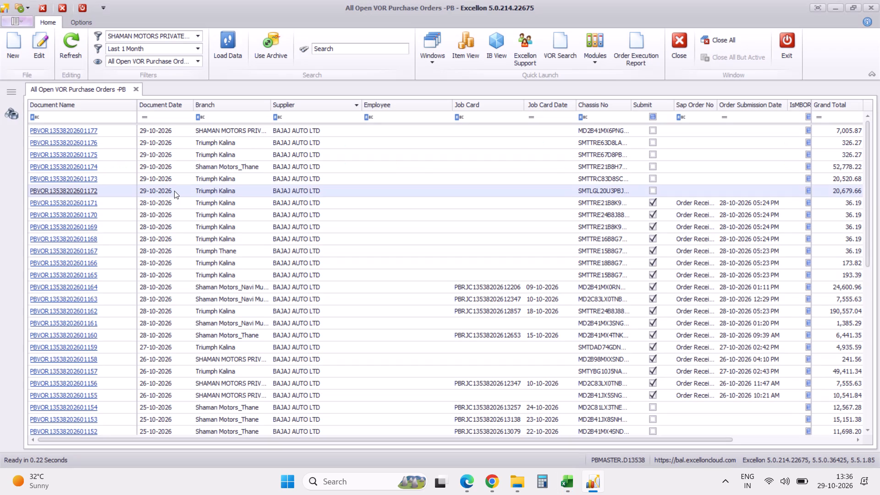
{"action": "scroll", "coordinate": [171, 288], "scroll_direction": "down", "scroll_amount": 20}
{"action": "scroll", "coordinate": [171, 288], "scroll_direction": "down", "scroll_amount": 11}
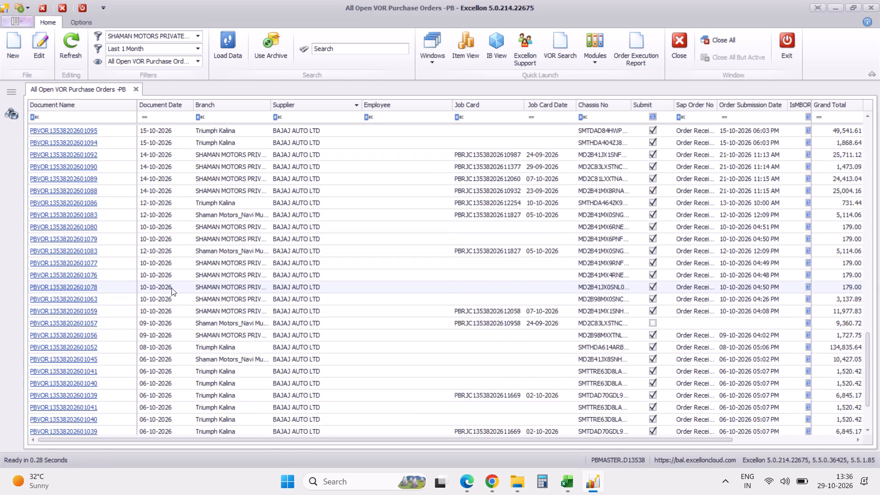
{"action": "scroll", "coordinate": [171, 288], "scroll_direction": "down", "scroll_amount": 2}
{"action": "scroll", "coordinate": [171, 288], "scroll_direction": "up", "scroll_amount": 19}
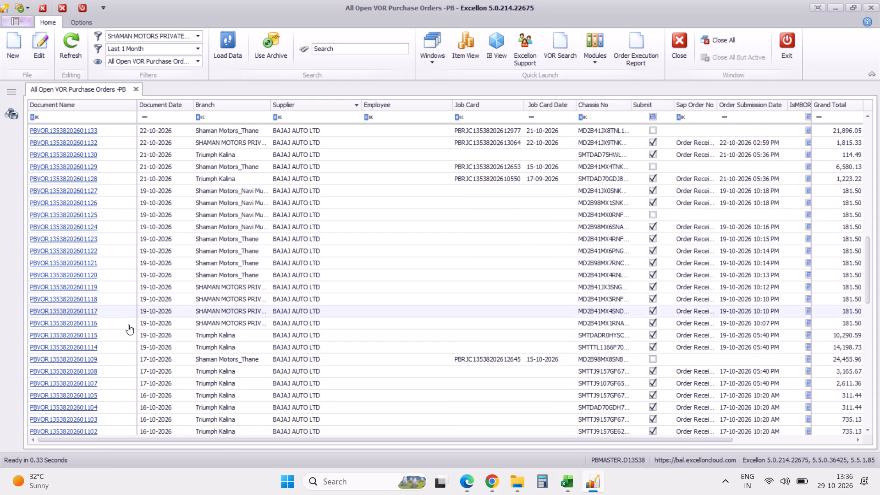
{"action": "left_click", "coordinate": [95, 361]}
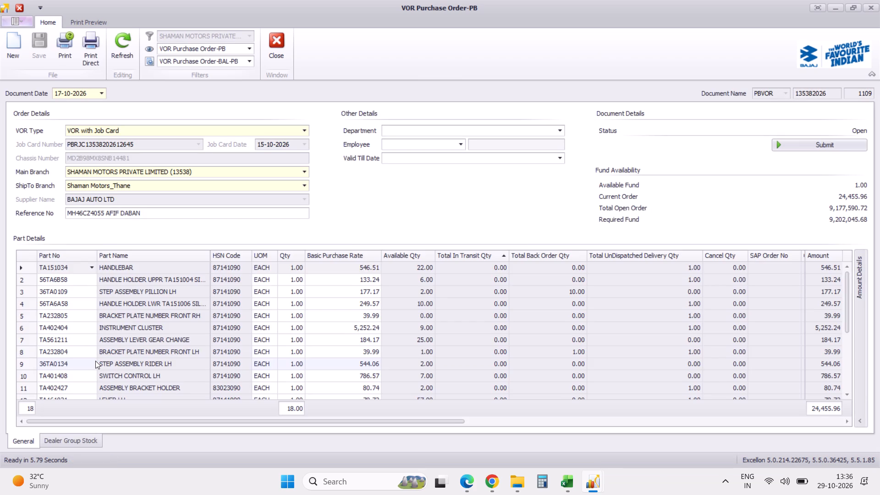
Sort the order's part lines by Available Qty in ascending order and review the part availability.
{"action": "left_click", "coordinate": [407, 257]}
{"action": "scroll", "coordinate": [403, 327], "scroll_direction": "up", "scroll_amount": 19}
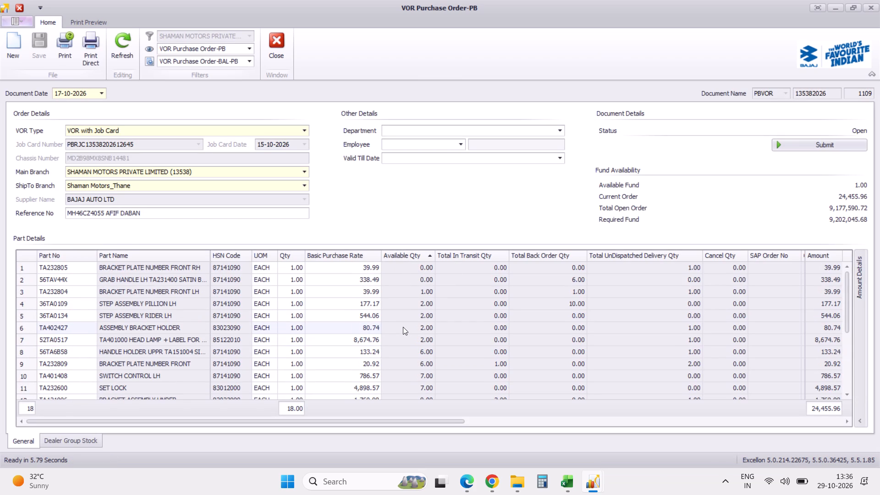
{"action": "scroll", "coordinate": [403, 327], "scroll_direction": "up", "scroll_amount": 20}
{"action": "scroll", "coordinate": [403, 327], "scroll_direction": "up", "scroll_amount": 10}
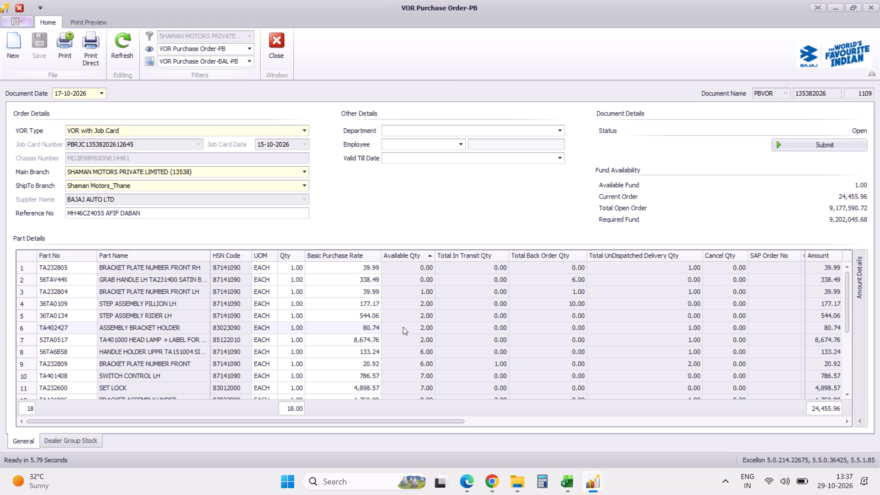
{"action": "right_click", "coordinate": [403, 327]}
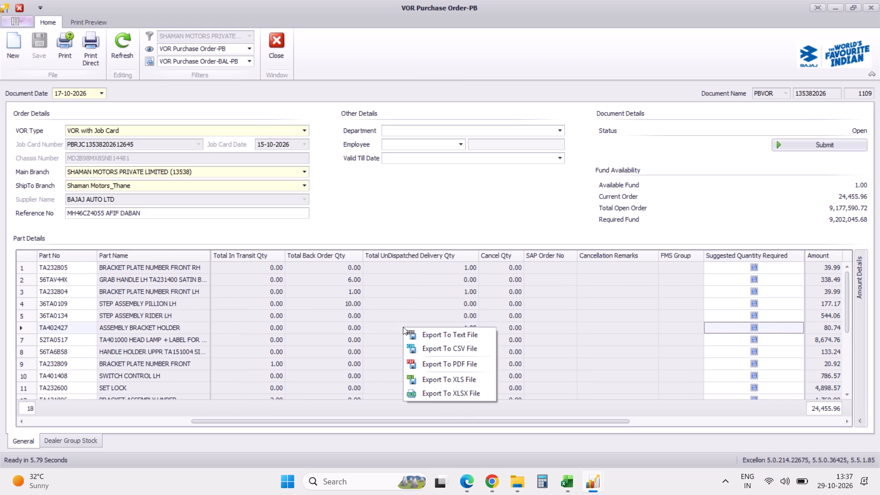
{"action": "left_click", "coordinate": [481, 395]}
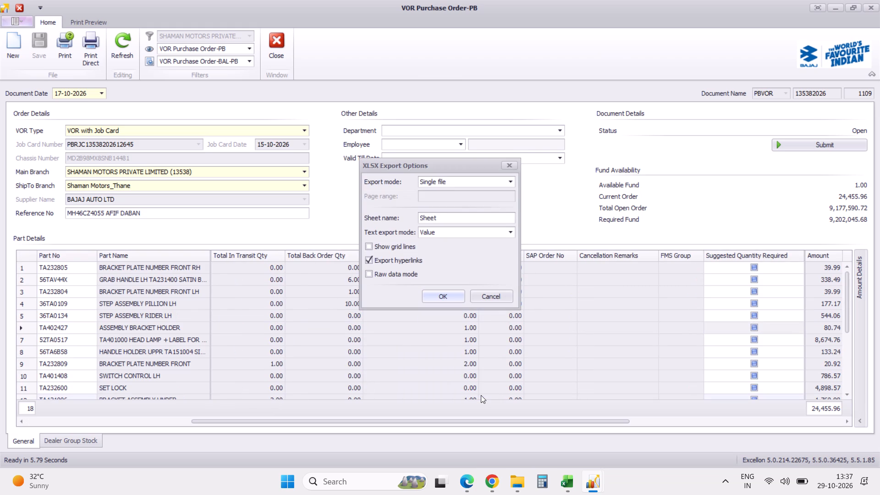
{"action": "left_click", "coordinate": [372, 258]}
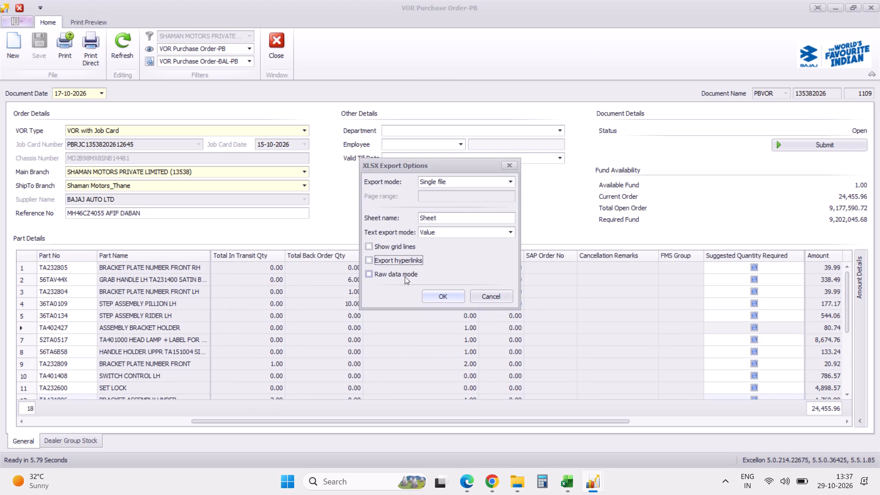
{"action": "left_click", "coordinate": [431, 294]}
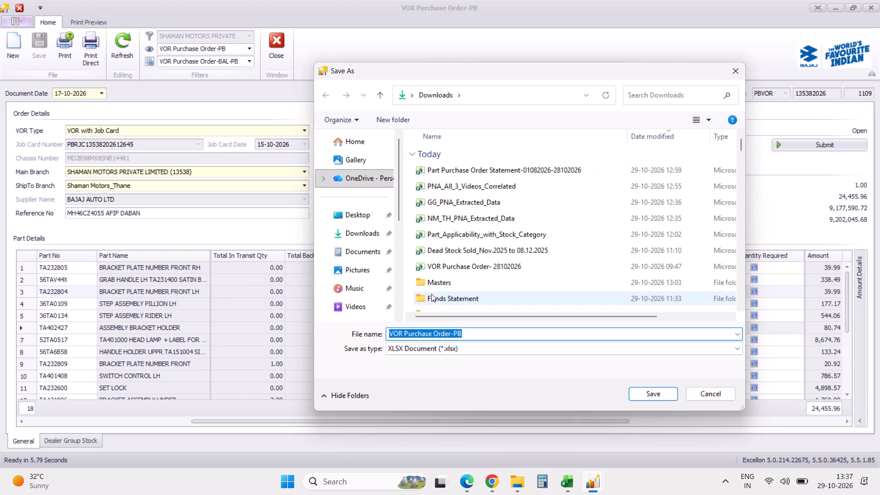
{"action": "left_click", "coordinate": [473, 338]}
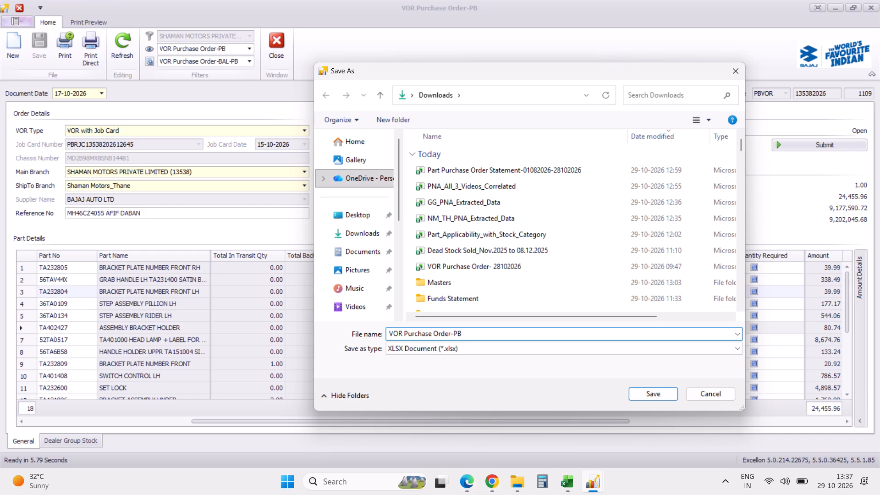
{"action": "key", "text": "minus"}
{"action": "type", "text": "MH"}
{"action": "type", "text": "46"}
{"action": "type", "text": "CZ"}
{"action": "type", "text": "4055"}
{"action": "left_click", "coordinate": [646, 392]}
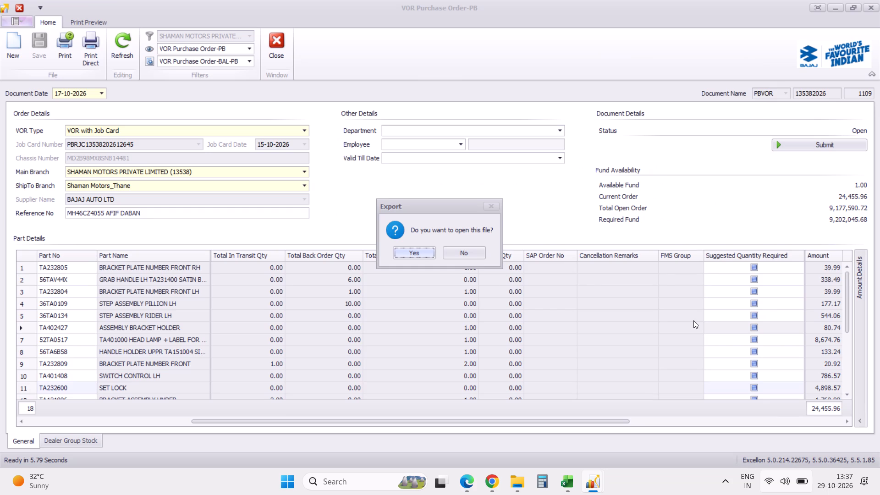
{"action": "left_click", "coordinate": [418, 255]}
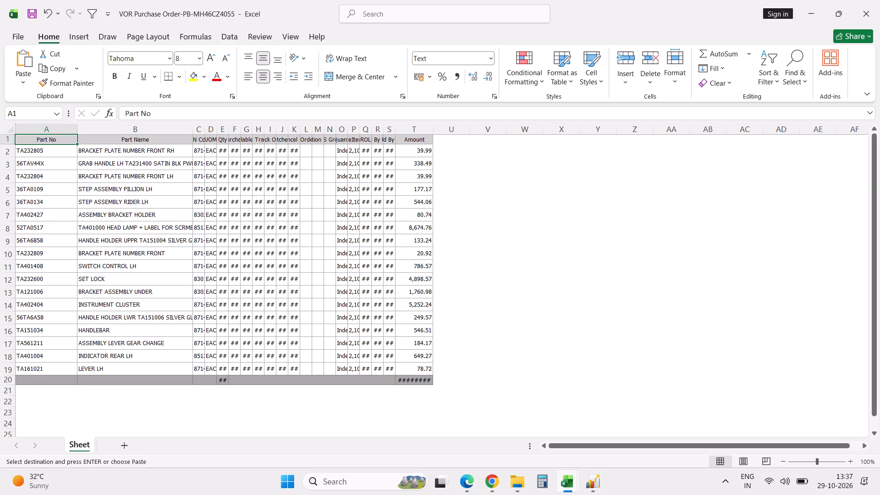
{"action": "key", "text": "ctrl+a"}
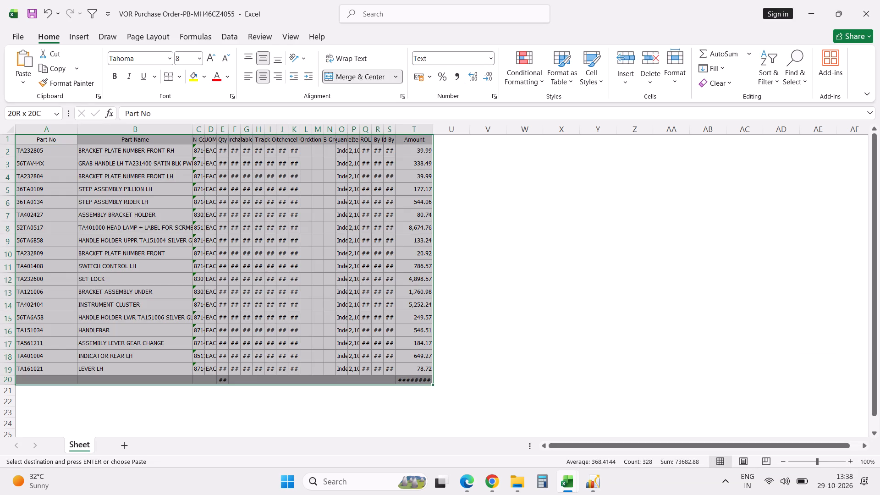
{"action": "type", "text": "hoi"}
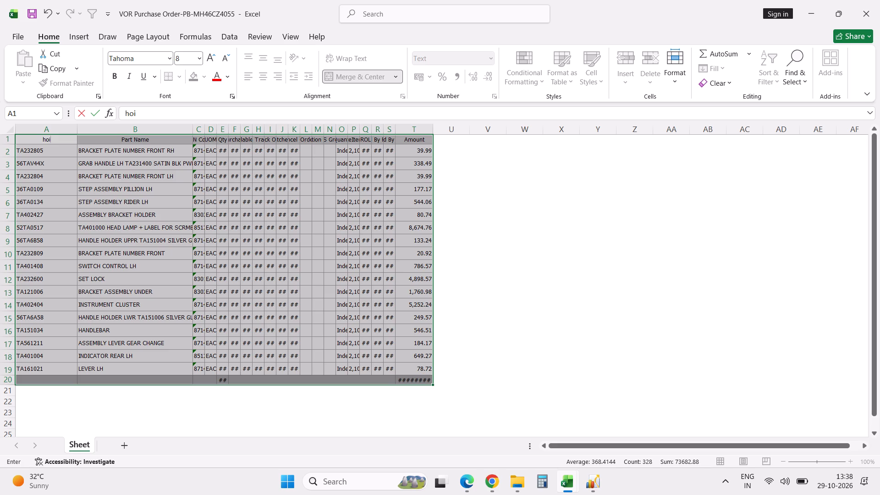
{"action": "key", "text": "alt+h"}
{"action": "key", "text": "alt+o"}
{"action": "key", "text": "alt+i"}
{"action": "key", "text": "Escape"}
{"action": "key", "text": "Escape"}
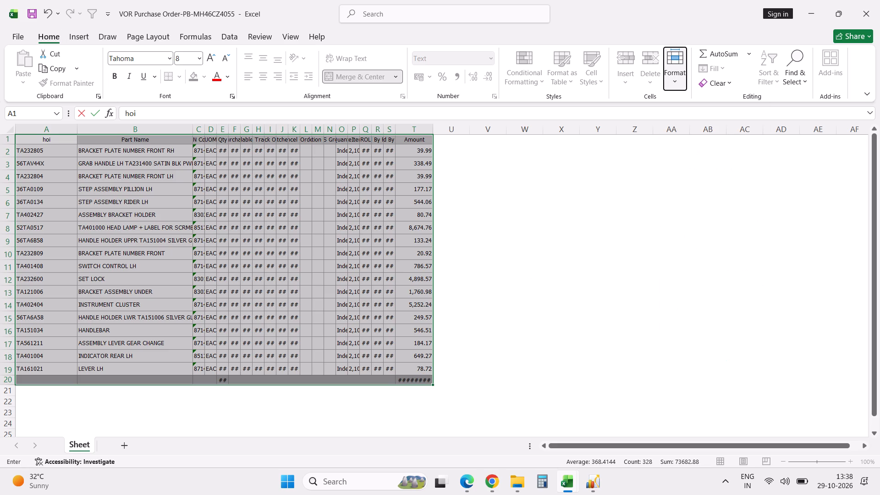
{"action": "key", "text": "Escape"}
AutoFit all column widths across the whole exported VOR order sheet.
{"action": "left_click", "coordinate": [531, 274]}
{"action": "key", "text": "ctrl+a"}
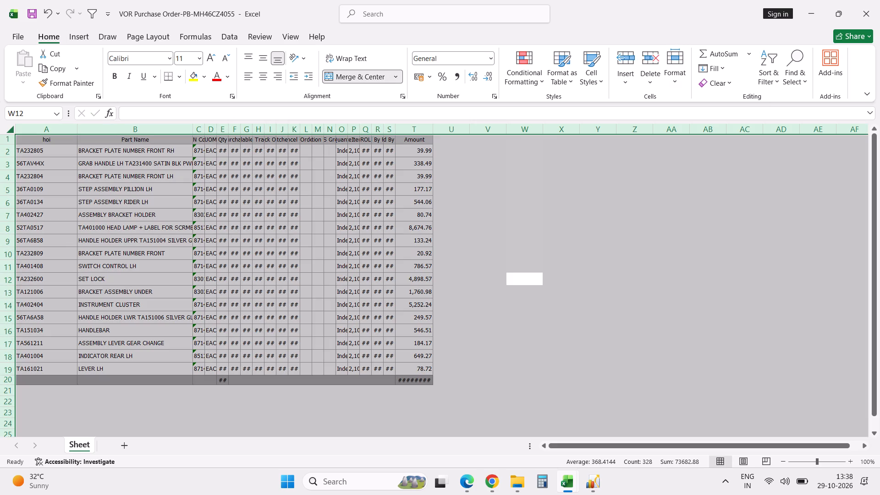
{"action": "key", "text": "alt+h"}
{"action": "key", "text": "alt+o"}
{"action": "key", "text": "alt+i"}
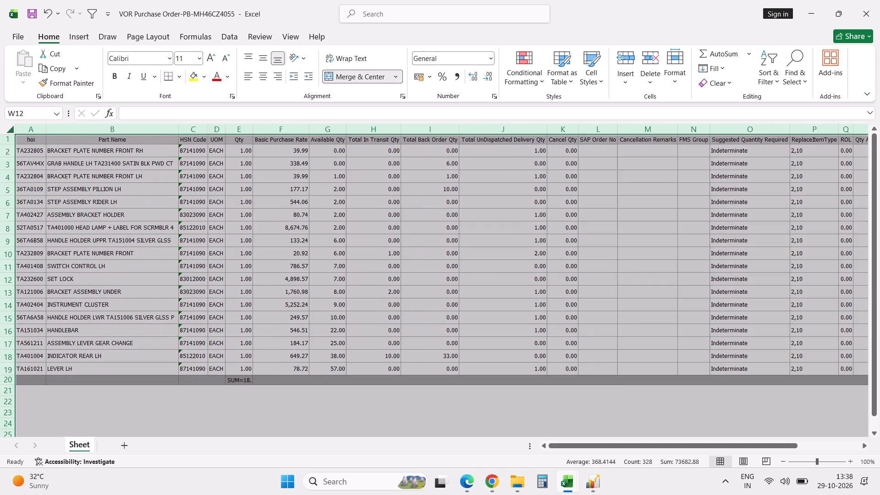
{"action": "left_click", "coordinate": [531, 274]}
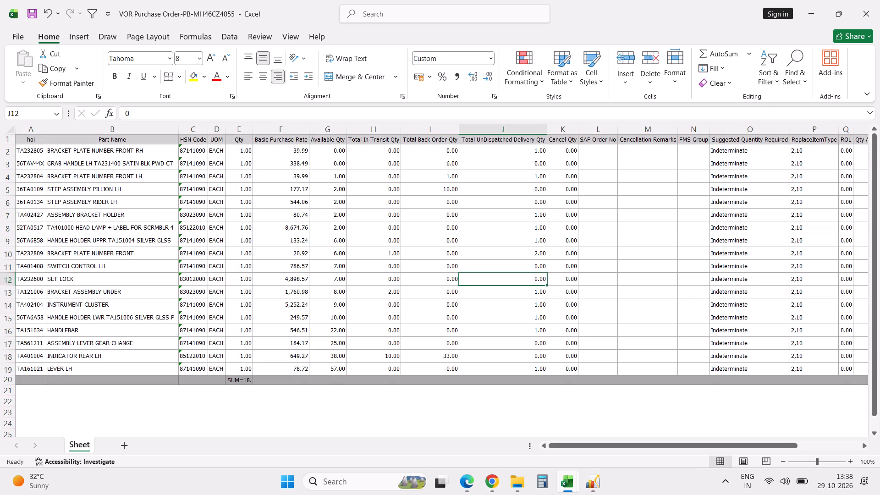
Copy the exported part table into a new sheet placed after GG PNA in the PNA_All_3_Videos_Correlated workbook.
{"action": "key", "text": "ctrl+a"}
{"action": "key", "text": "ctrl+c"}
{"action": "key", "text": "alt+Tab"}
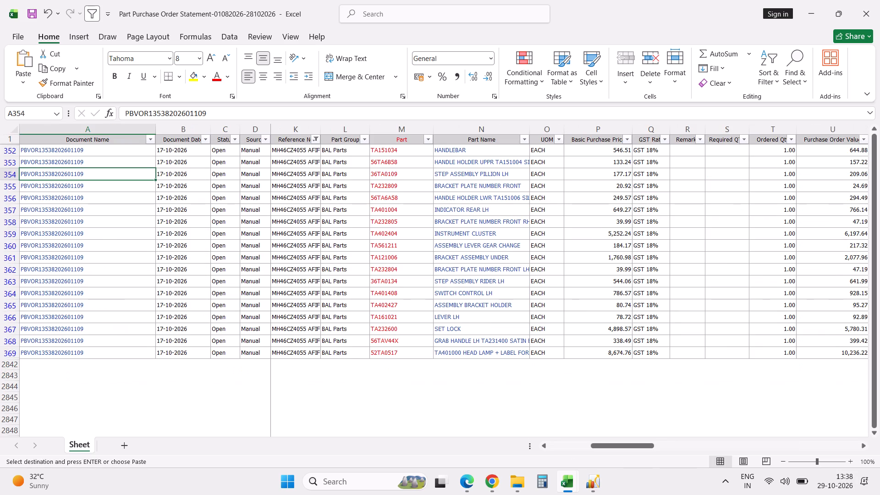
{"action": "key", "text": "alt+Tab"}
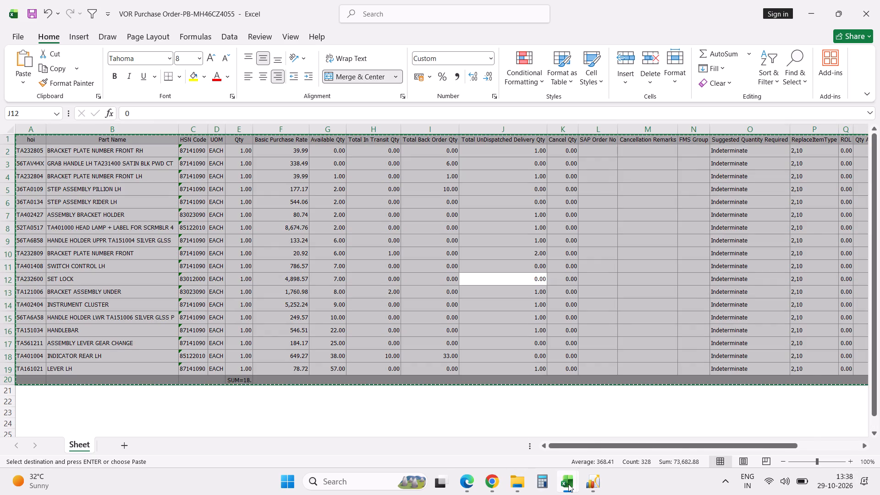
{"action": "left_click", "coordinate": [483, 415]}
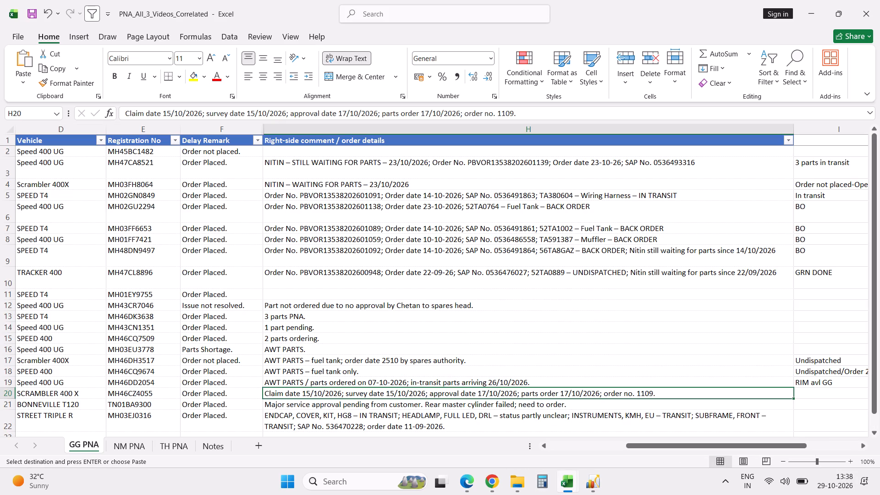
{"action": "left_click", "coordinate": [260, 446]}
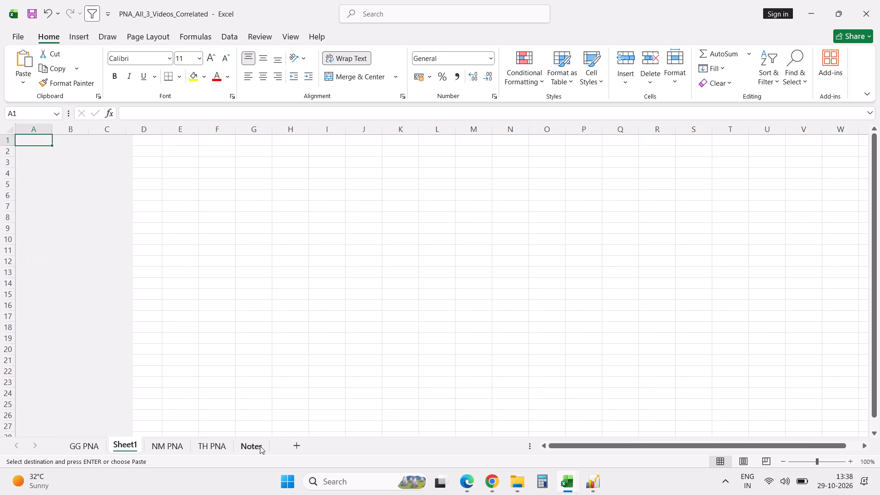
{"action": "key", "text": "ctrl+v"}
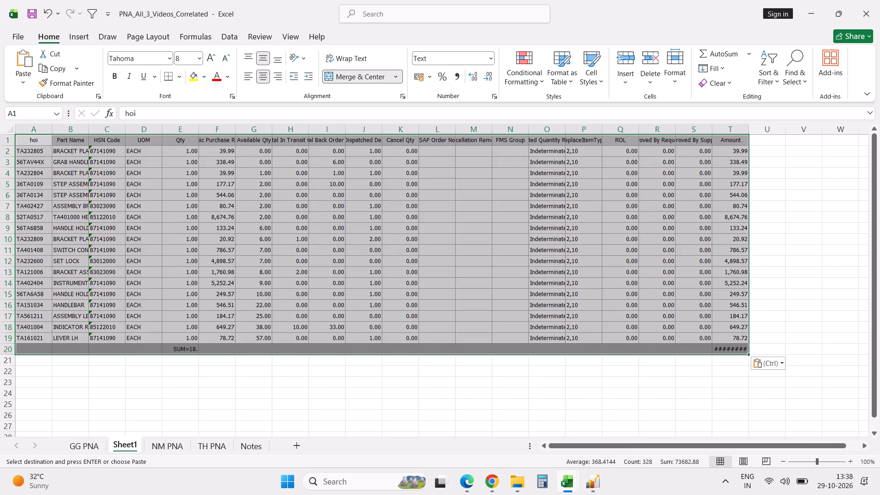
Switch to the Excellon dealer system and close the open VOR purchase order 1109.
{"action": "key", "text": "alt+Tab"}
{"action": "key", "text": "alt+Tab"}
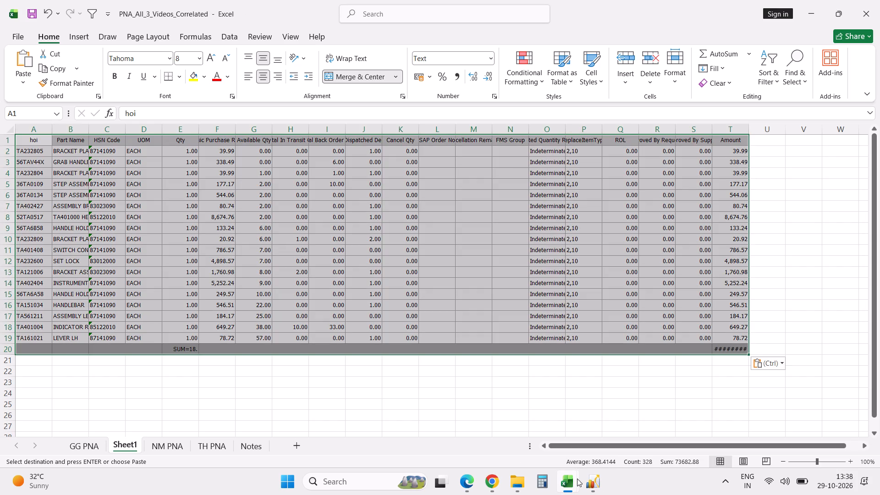
{"action": "left_click", "coordinate": [591, 484]}
{"action": "left_click", "coordinate": [655, 425]}
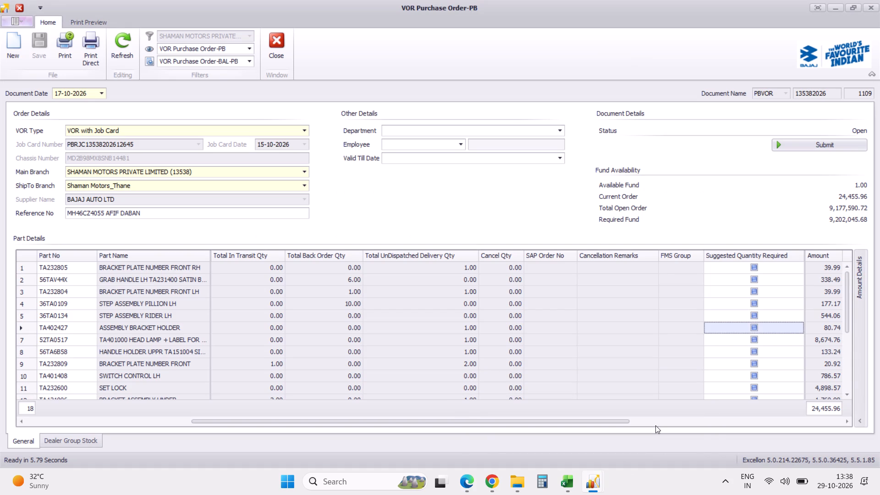
{"action": "left_click", "coordinate": [279, 54]}
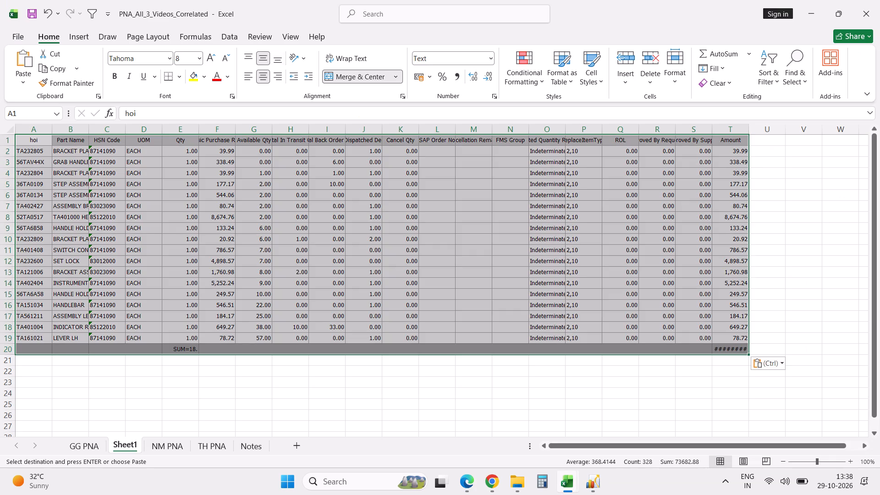
{"action": "key", "text": "alt+Tab"}
{"action": "key", "text": "alt+Tab"}
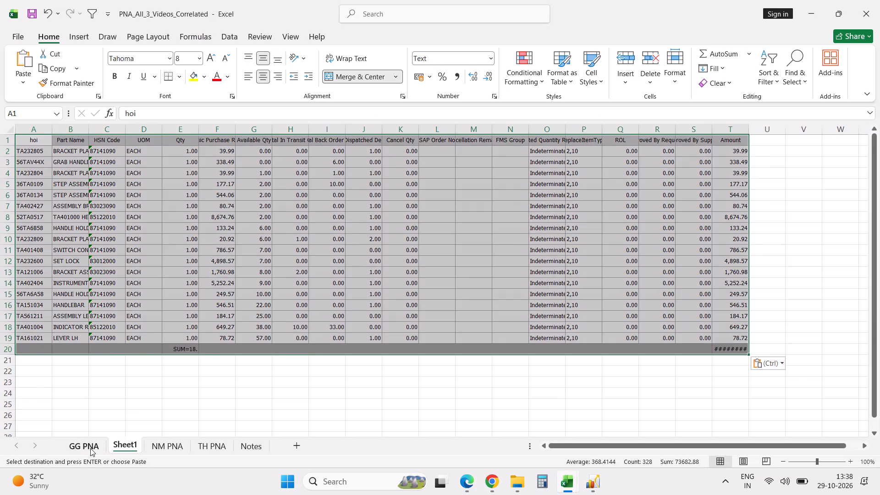
{"action": "left_click", "coordinate": [90, 448]}
{"action": "left_click", "coordinate": [149, 391]}
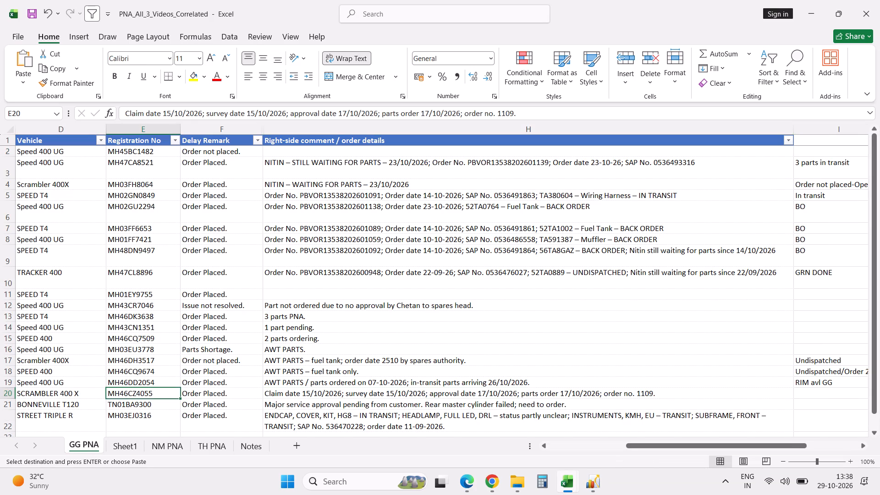
{"action": "double_click", "coordinate": [142, 117]}
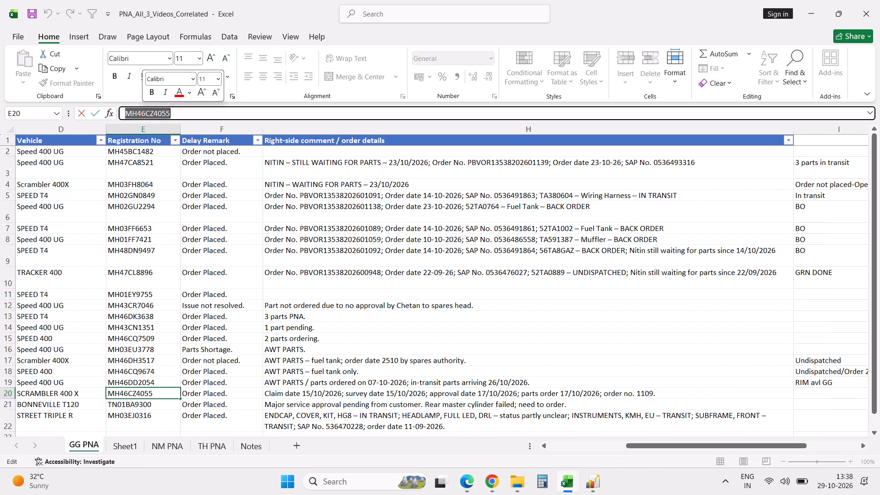
{"action": "key", "text": "ctrl+c"}
{"action": "key", "text": "Tab"}
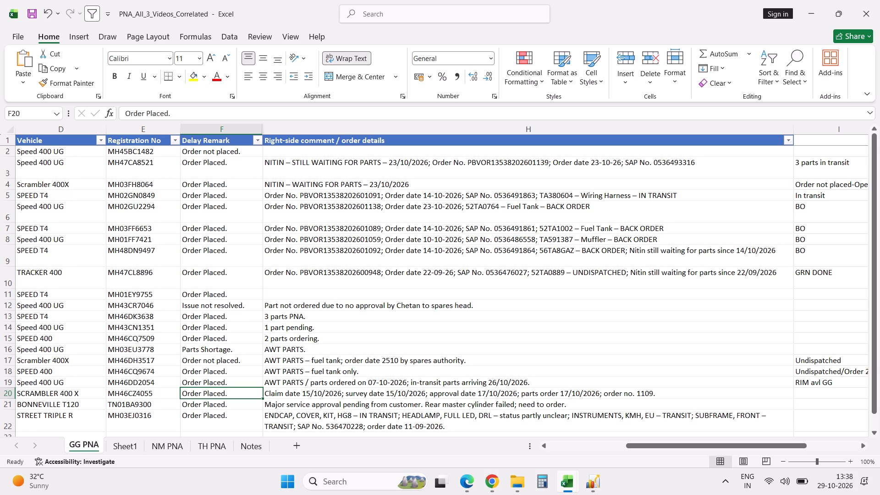
{"action": "double_click", "coordinate": [126, 445]}
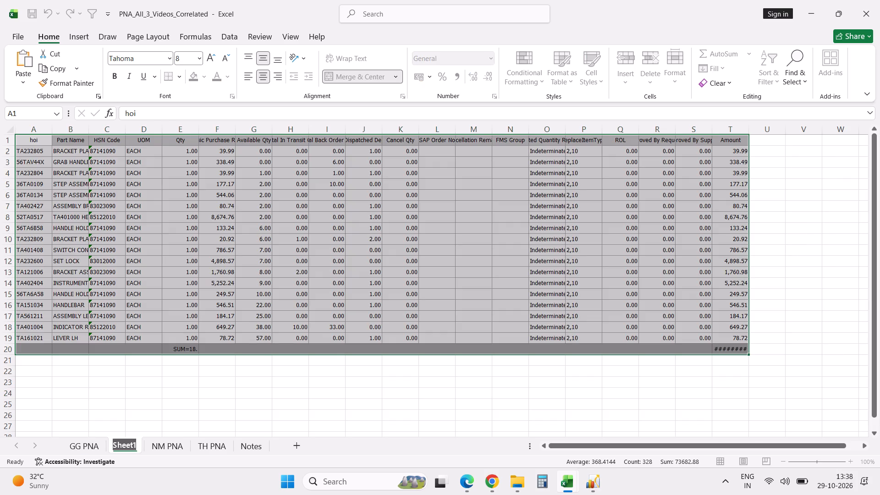
{"action": "key", "text": "ctrl+v"}
{"action": "left_click", "coordinate": [204, 369]}
{"action": "left_click", "coordinate": [92, 447]}
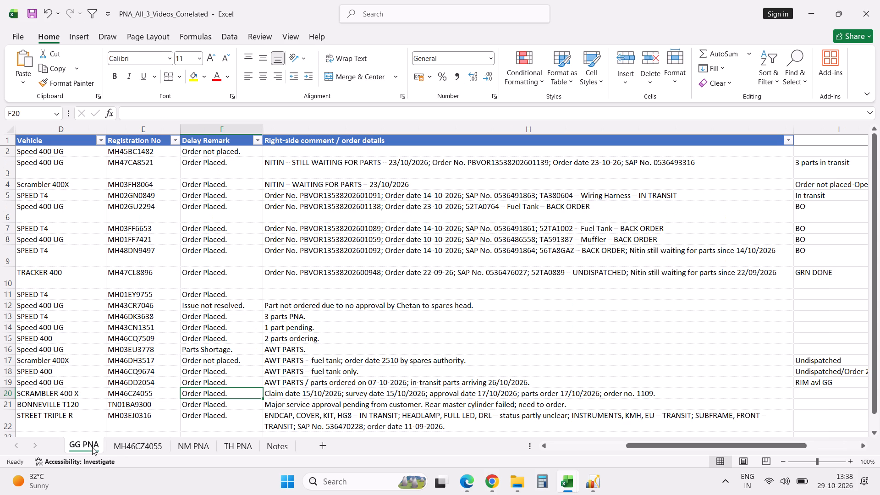
{"action": "left_click", "coordinate": [129, 445]}
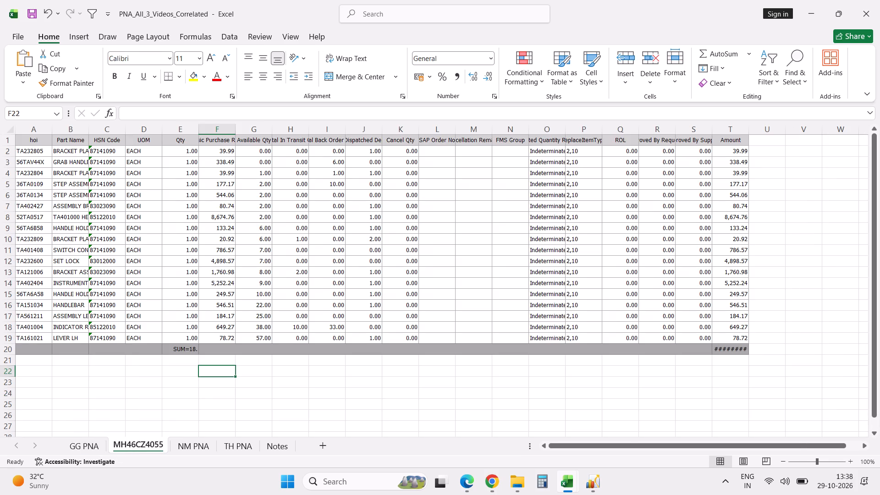
{"action": "left_click", "coordinate": [13, 351]}
{"action": "key", "text": "ctrl+minus"}
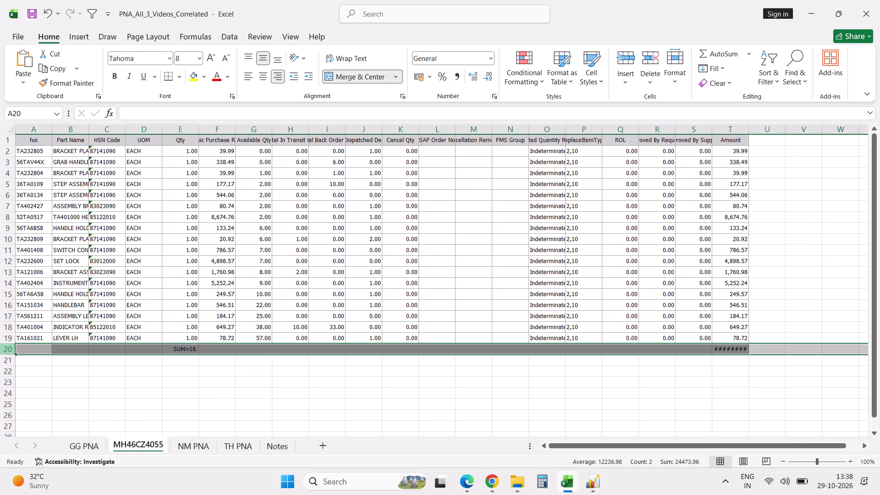
{"action": "left_click", "coordinate": [28, 335]}
{"action": "key", "text": "ctrl+Up"}
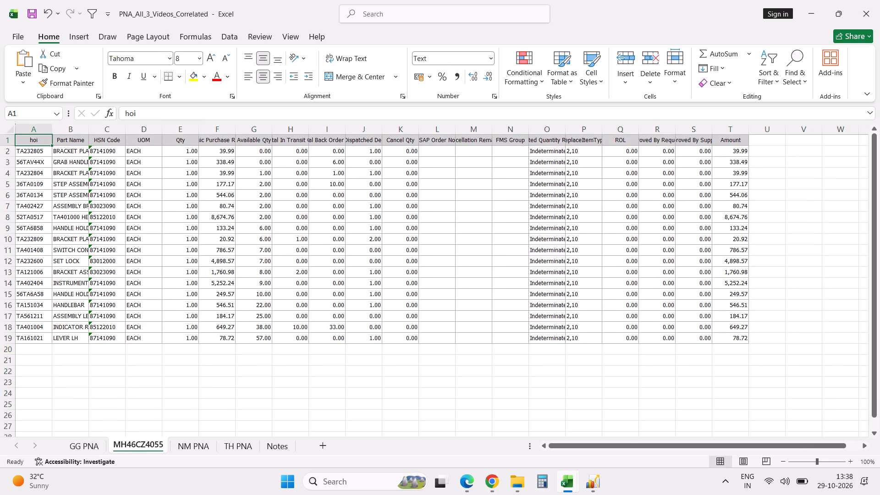
{"action": "key", "text": "alt+Tab"}
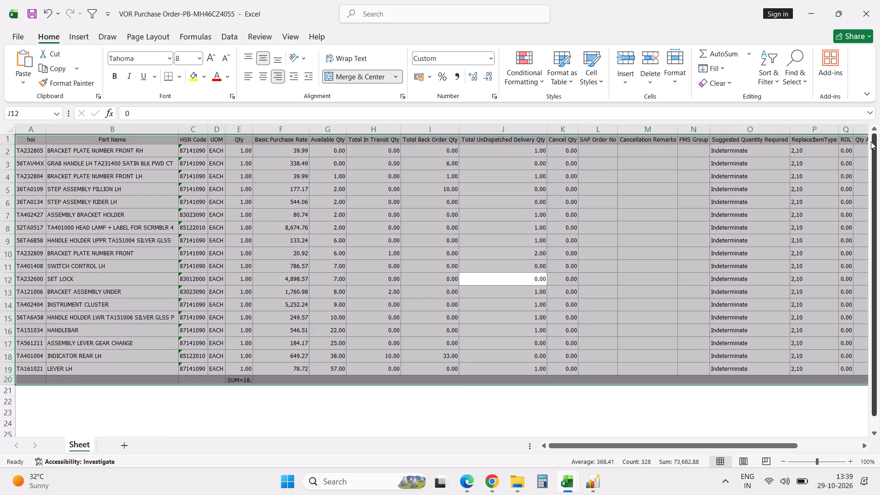
{"action": "left_click", "coordinate": [869, 19]}
{"action": "left_click", "coordinate": [463, 257]}
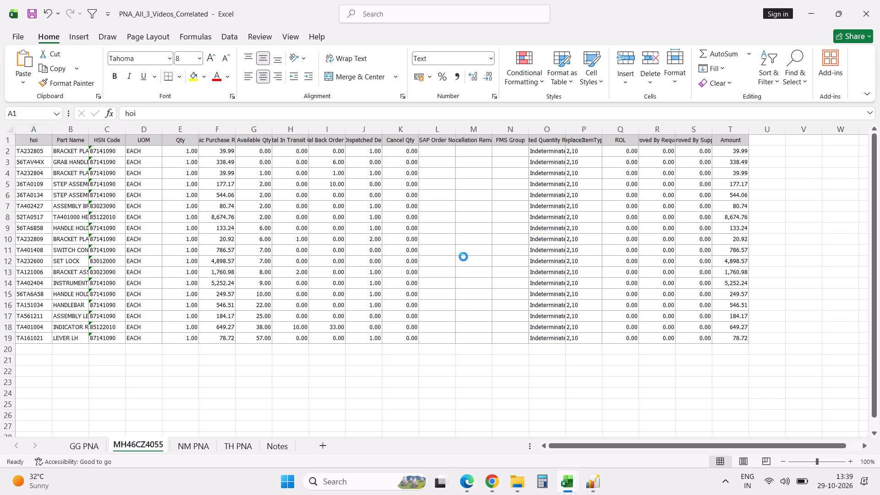
{"action": "key", "text": "ctrl+s"}
{"action": "left_click", "coordinate": [91, 441]}
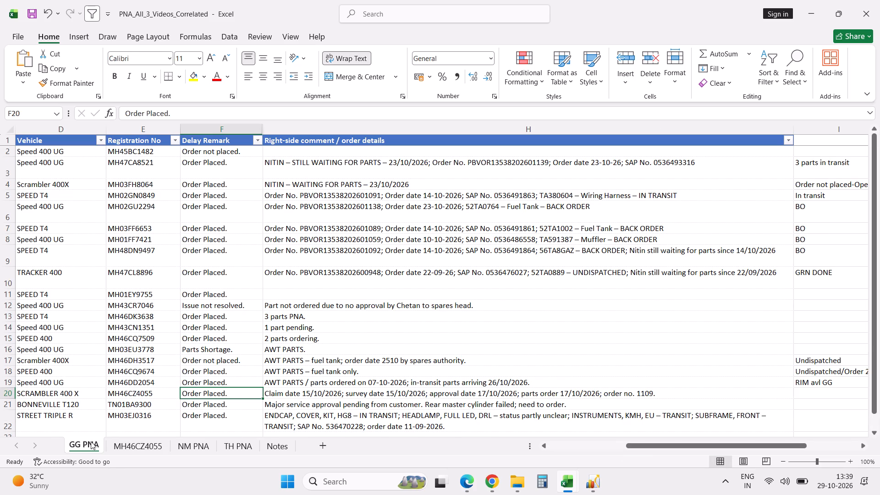
{"action": "left_click", "coordinate": [128, 407]}
{"action": "key", "text": "ctrl+c"}
{"action": "key", "text": "alt+Tab"}
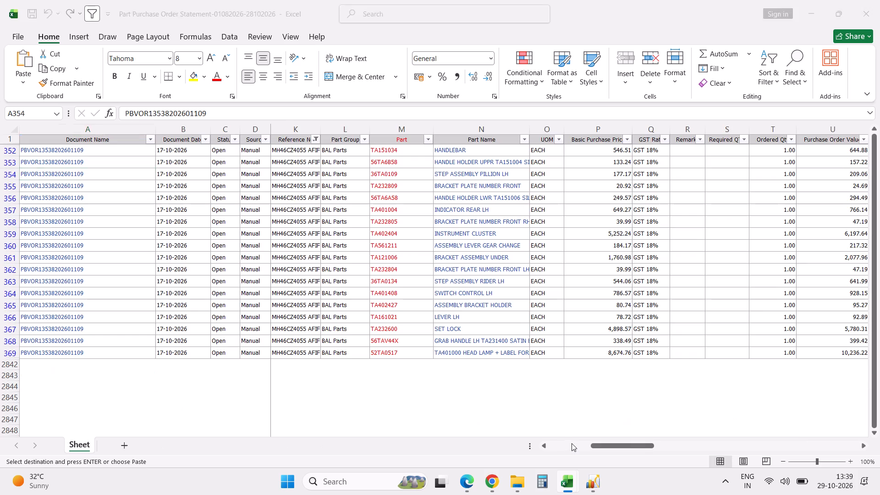
{"action": "left_click", "coordinate": [314, 140]}
{"action": "left_click", "coordinate": [275, 271]}
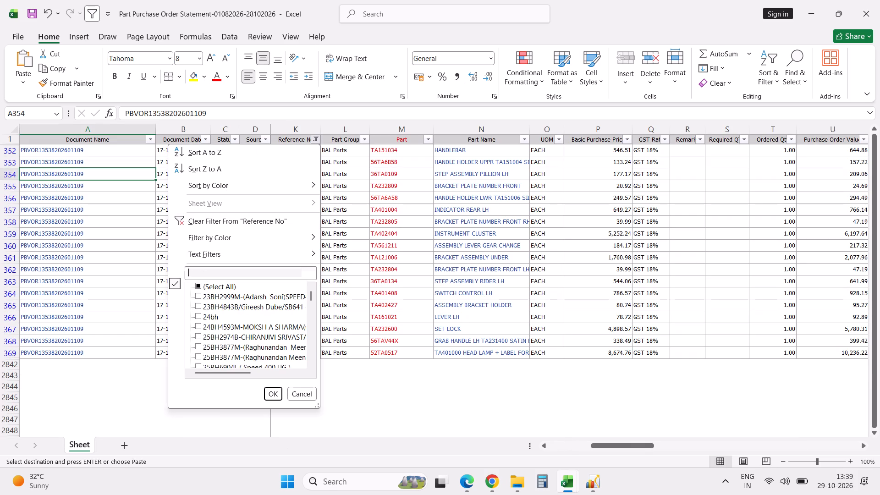
{"action": "key", "text": "ctrl+v"}
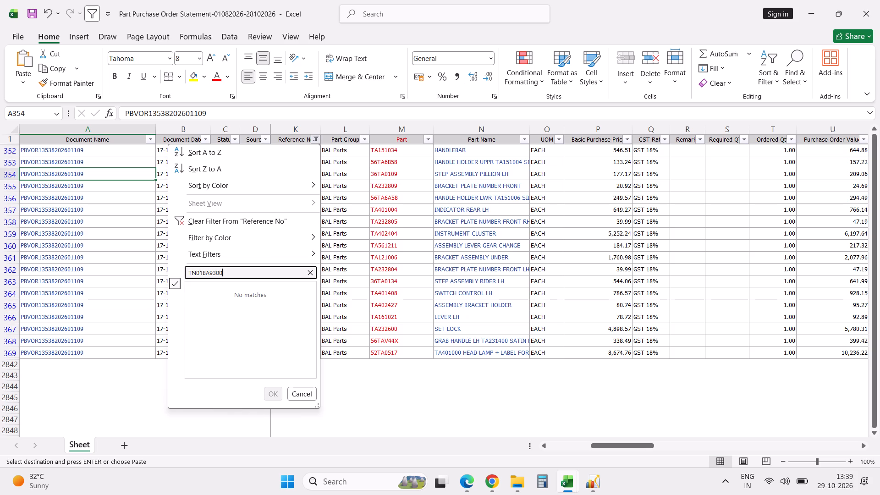
{"action": "key", "text": "BackSpace"}
{"action": "key", "text": "BackSpace"}
{"action": "key", "text": "BackSpace"}
{"action": "key", "text": "BackSpace"}
{"action": "key", "text": "BackSpace"}
{"action": "key", "text": "BackSpace"}
{"action": "key", "text": "BackSpace"}
{"action": "key", "text": "BackSpace"}
{"action": "key", "text": "BackSpace"}
{"action": "key", "text": "BackSpace"}
{"action": "key", "text": "BackSpace"}
{"action": "key", "text": "BackSpace"}
{"action": "key", "text": "BackSpace"}
{"action": "key", "text": "BackSpace"}
{"action": "key", "text": "BackSpace"}
{"action": "key", "text": "BackSpace"}
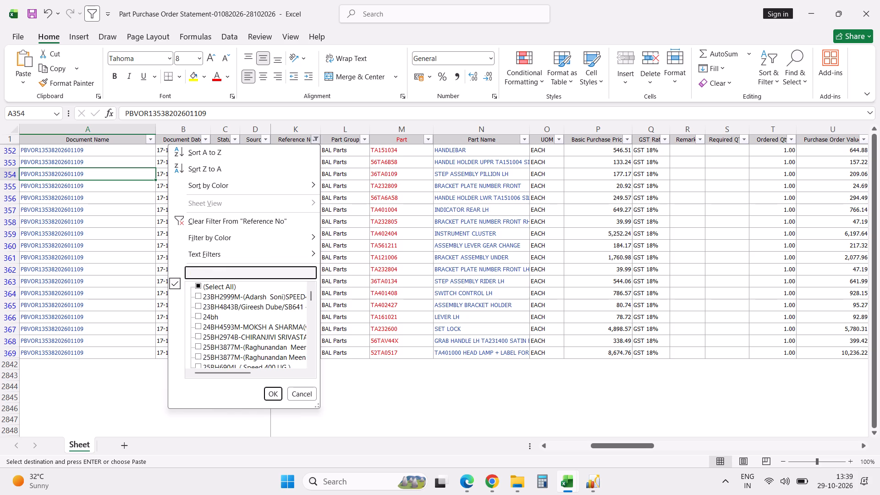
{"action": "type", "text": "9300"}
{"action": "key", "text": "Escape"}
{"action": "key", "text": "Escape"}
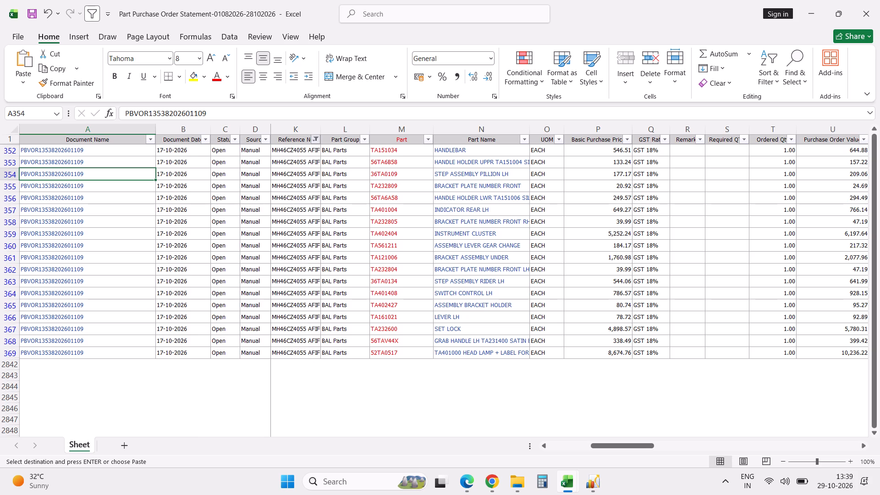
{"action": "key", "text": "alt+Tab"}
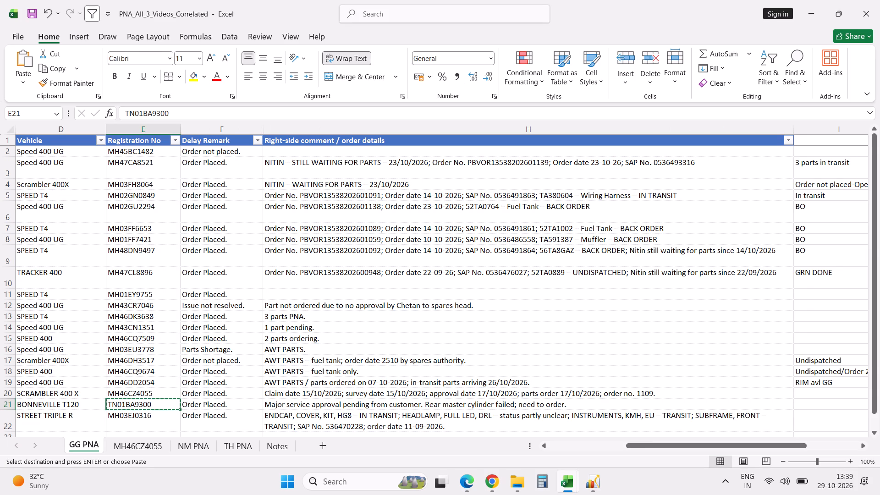
{"action": "left_click", "coordinate": [803, 404]}
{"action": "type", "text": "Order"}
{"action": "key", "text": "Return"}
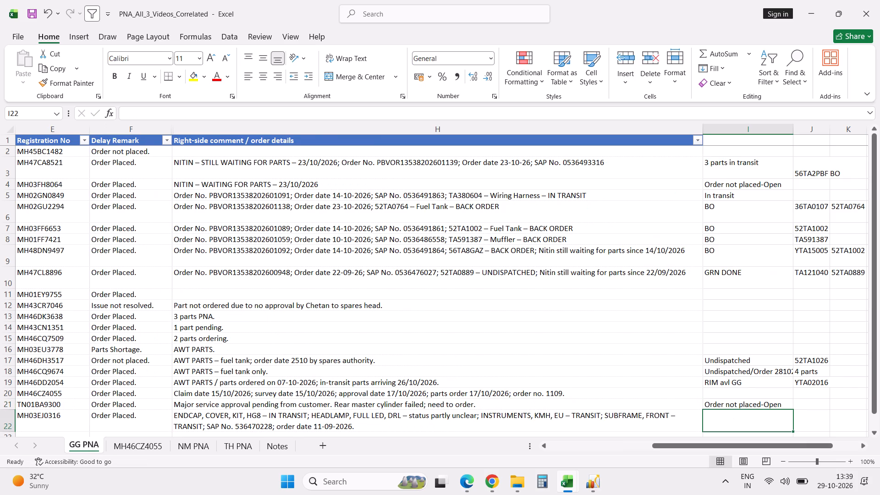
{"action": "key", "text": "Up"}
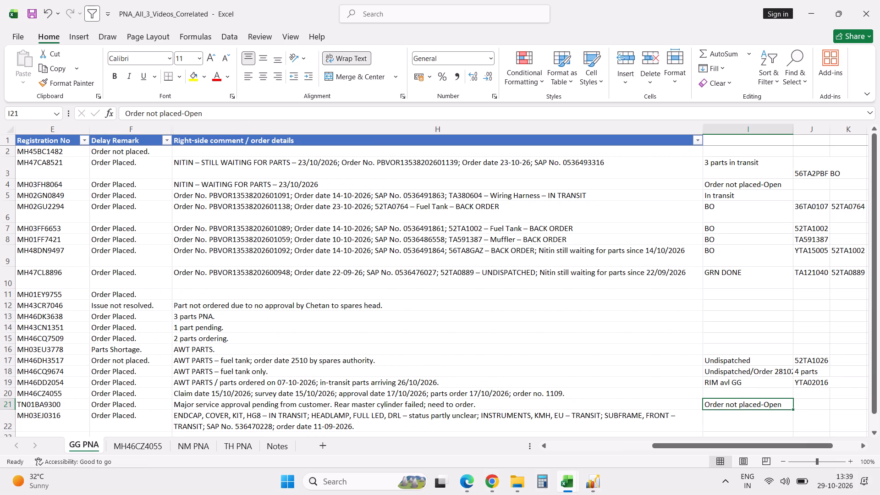
{"action": "left_click", "coordinate": [243, 114]}
{"action": "key", "text": "BackSpace"}
{"action": "key", "text": "BackSpace"}
{"action": "key", "text": "BackSpace"}
{"action": "key", "text": "BackSpace"}
{"action": "key", "text": "BackSpace"}
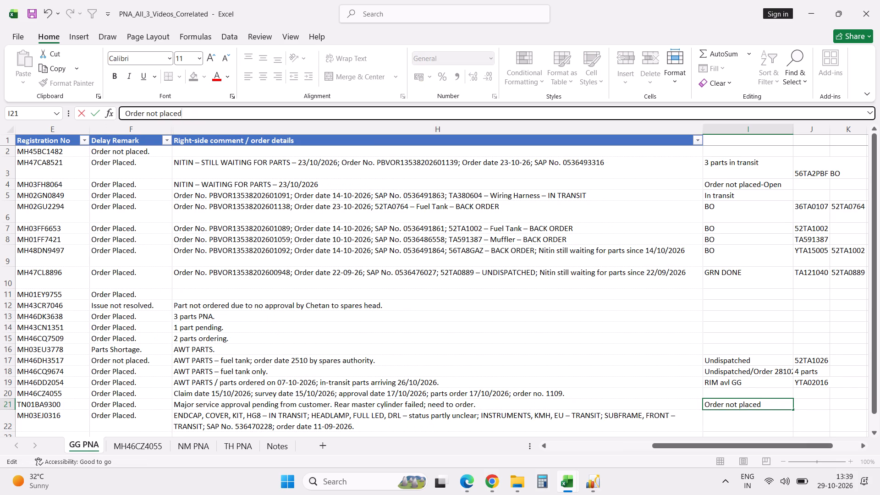
{"action": "key", "text": "Return"}
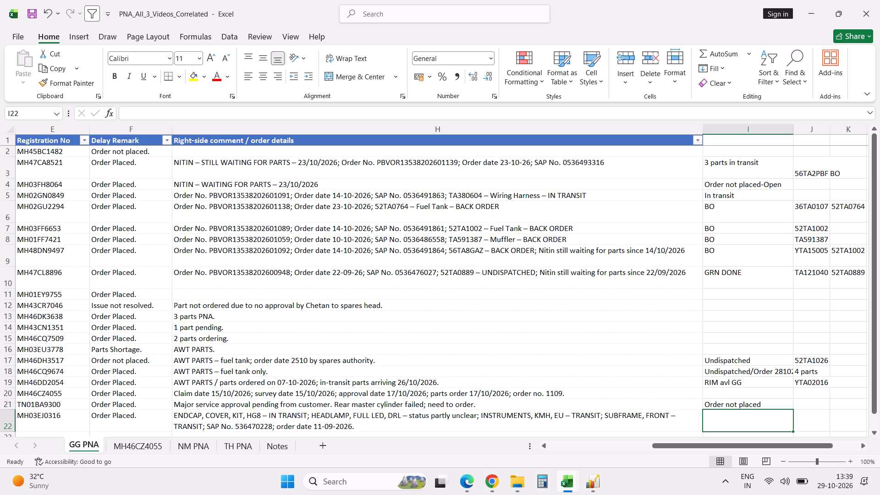
{"action": "key", "text": "alt+Tab"}
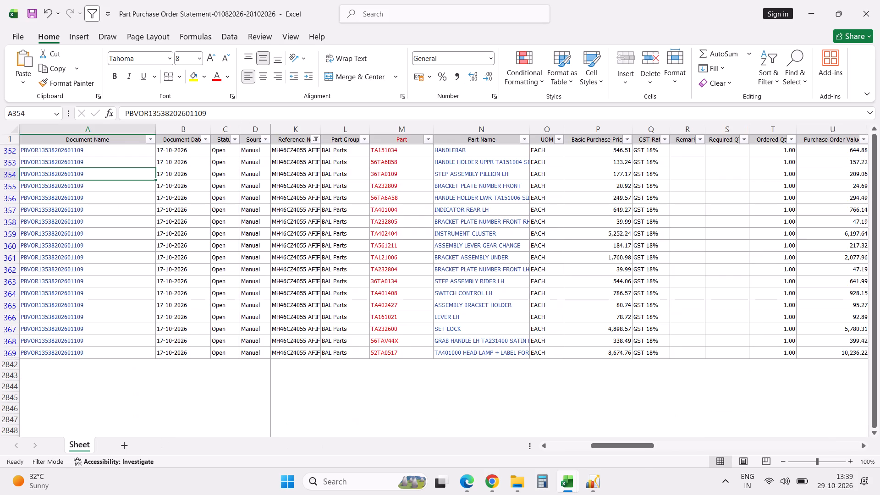
{"action": "left_click", "coordinate": [316, 141]}
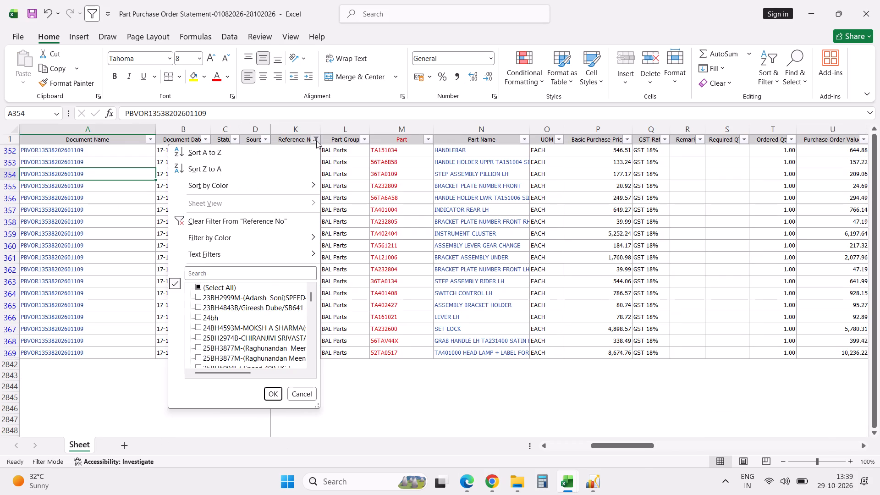
{"action": "left_click", "coordinate": [280, 272]}
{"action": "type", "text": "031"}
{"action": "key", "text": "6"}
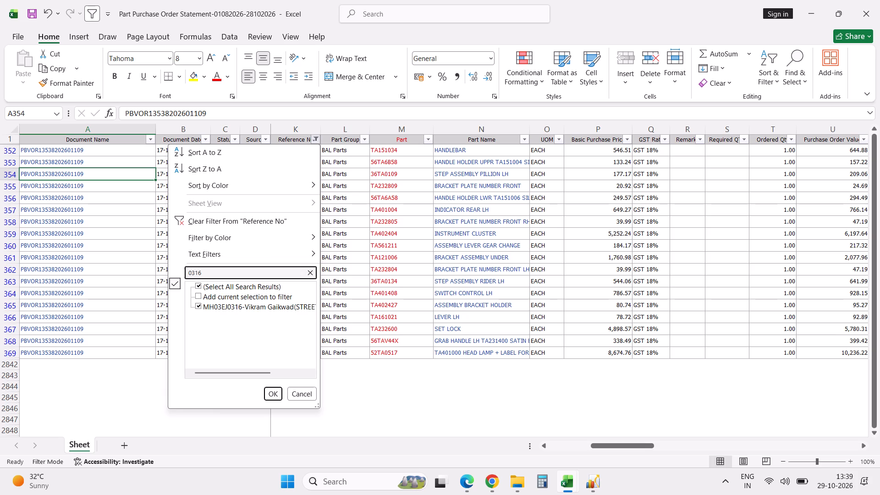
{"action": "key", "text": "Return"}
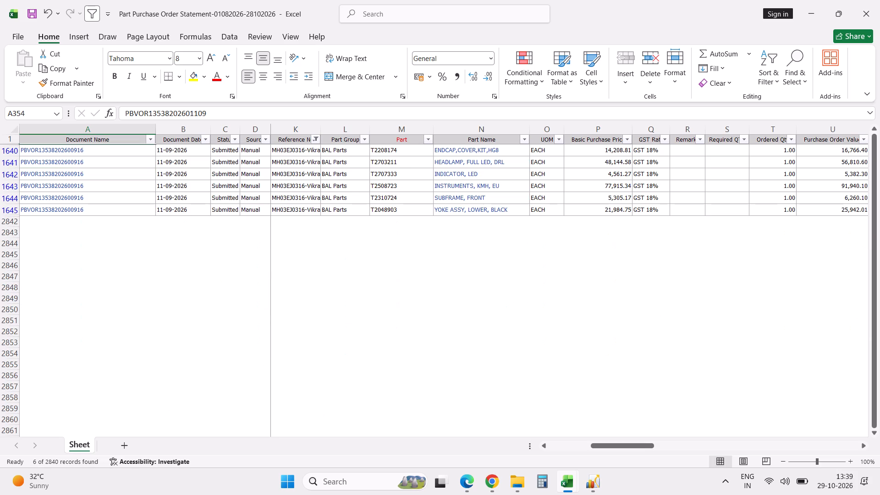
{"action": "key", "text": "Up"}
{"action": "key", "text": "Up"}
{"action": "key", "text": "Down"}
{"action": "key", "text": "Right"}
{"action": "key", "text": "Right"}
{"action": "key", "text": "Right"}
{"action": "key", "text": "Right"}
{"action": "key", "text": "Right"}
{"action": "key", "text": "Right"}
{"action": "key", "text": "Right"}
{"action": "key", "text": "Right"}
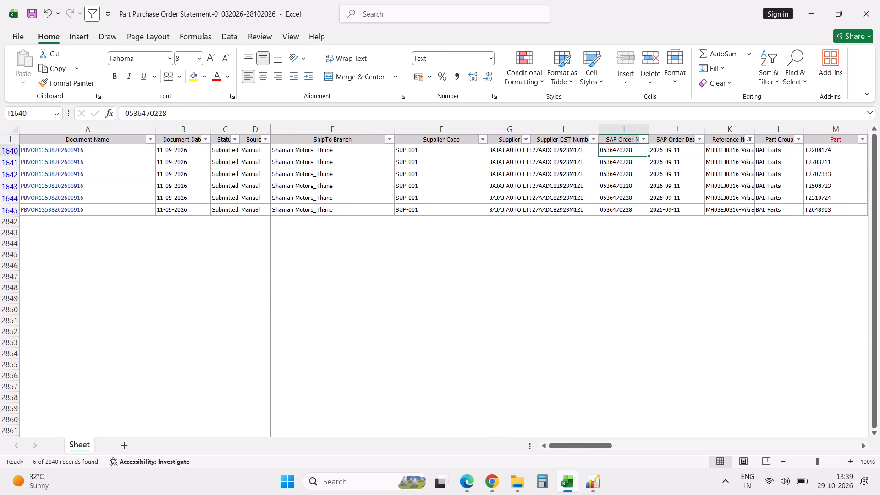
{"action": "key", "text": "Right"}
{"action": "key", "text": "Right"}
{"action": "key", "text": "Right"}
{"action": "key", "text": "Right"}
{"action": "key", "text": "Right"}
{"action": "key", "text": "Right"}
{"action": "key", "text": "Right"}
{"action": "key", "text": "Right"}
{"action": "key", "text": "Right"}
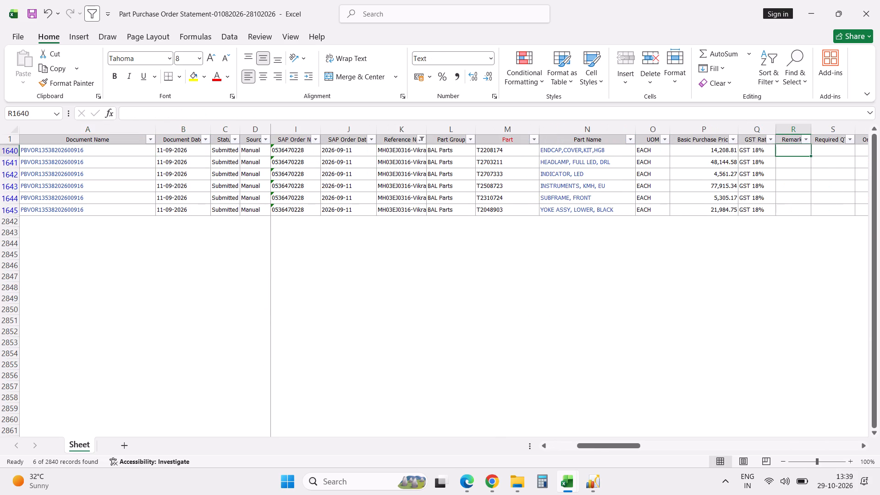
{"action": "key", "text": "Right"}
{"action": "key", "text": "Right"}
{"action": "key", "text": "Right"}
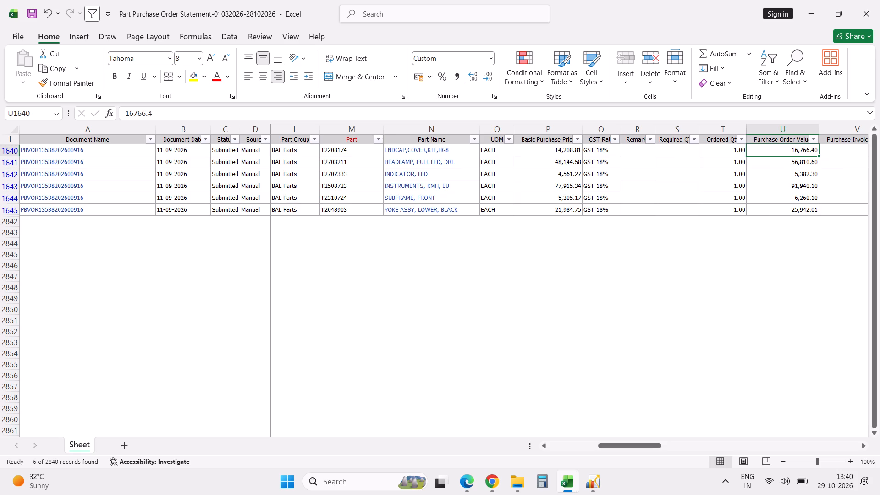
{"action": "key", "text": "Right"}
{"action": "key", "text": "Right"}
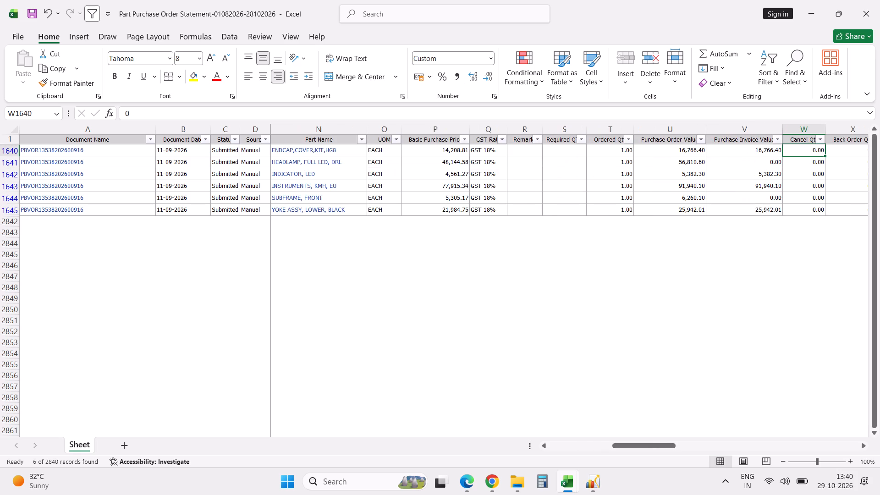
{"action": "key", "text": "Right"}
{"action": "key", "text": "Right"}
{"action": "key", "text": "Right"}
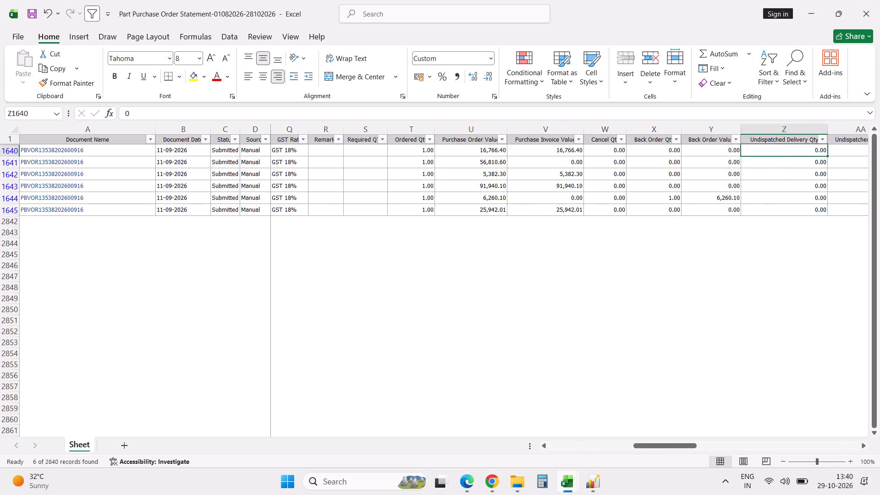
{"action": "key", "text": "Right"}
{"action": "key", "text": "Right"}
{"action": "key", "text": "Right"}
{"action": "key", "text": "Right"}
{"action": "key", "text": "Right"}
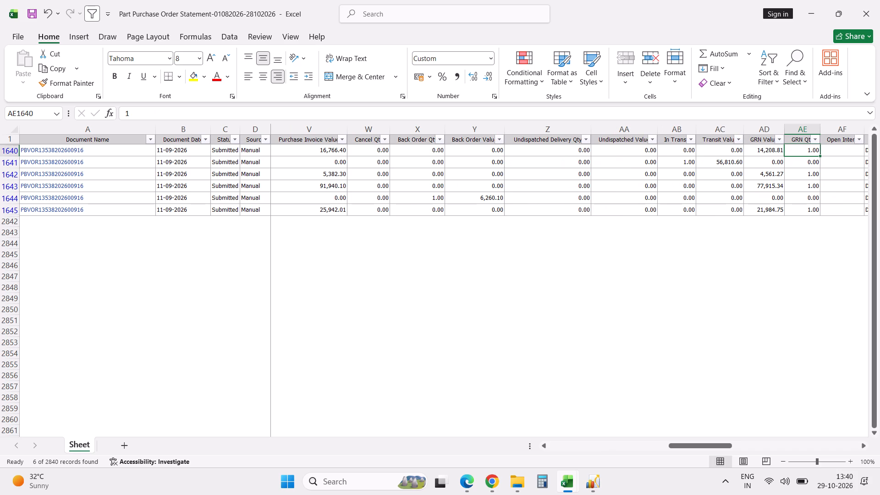
Trace the SUBFRAME, FRONT order line back from its quantity columns to its part number.
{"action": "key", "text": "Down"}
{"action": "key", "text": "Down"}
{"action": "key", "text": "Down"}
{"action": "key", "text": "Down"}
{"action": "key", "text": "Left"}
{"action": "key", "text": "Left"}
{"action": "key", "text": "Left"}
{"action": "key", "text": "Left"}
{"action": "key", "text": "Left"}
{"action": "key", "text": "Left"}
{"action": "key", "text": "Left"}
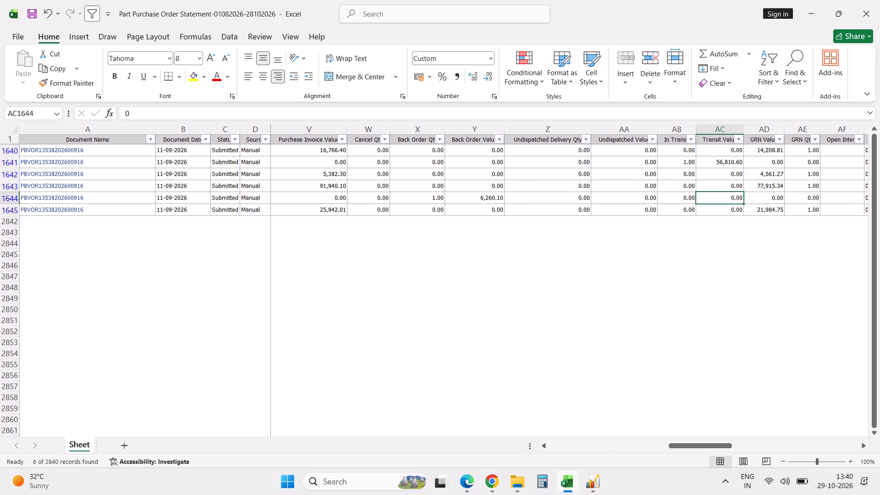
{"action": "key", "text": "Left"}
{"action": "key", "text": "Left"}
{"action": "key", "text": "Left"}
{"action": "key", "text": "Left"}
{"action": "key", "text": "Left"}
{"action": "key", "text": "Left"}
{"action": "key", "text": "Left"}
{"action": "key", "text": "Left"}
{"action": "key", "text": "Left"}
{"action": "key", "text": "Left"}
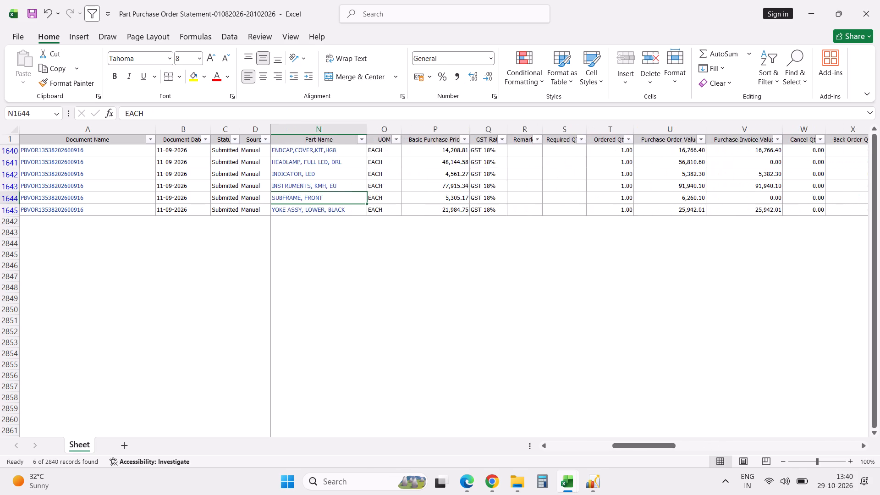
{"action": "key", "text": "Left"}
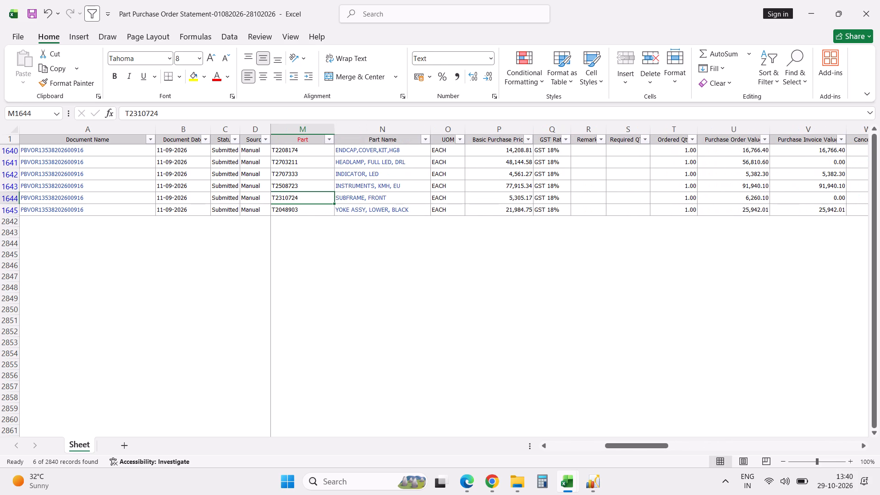
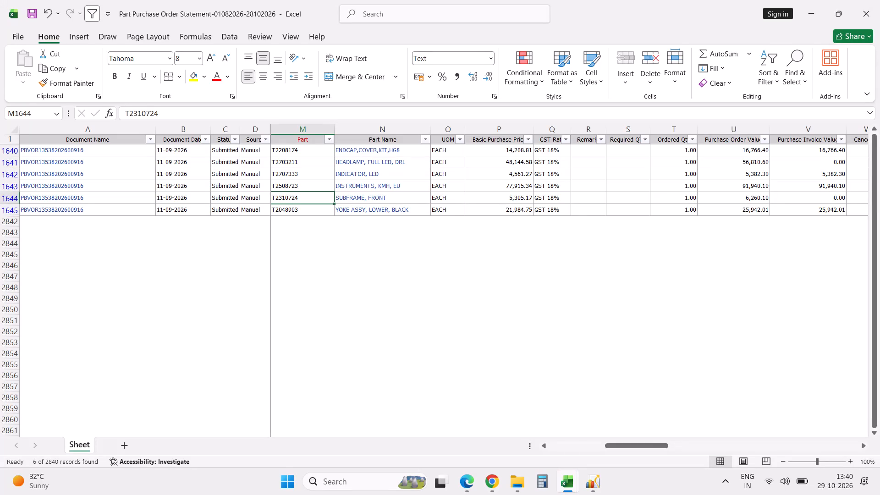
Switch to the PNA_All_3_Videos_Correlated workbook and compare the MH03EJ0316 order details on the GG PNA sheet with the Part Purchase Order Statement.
{"action": "left_click", "coordinate": [569, 482]}
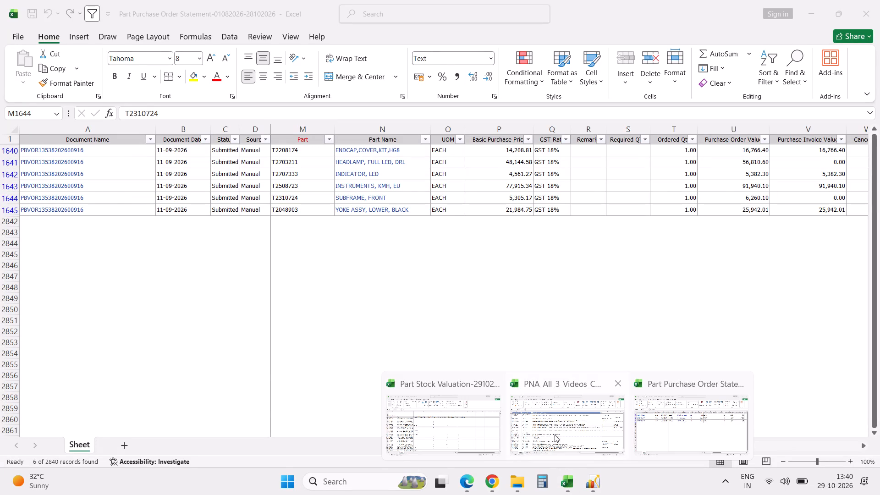
{"action": "left_click", "coordinate": [554, 430]}
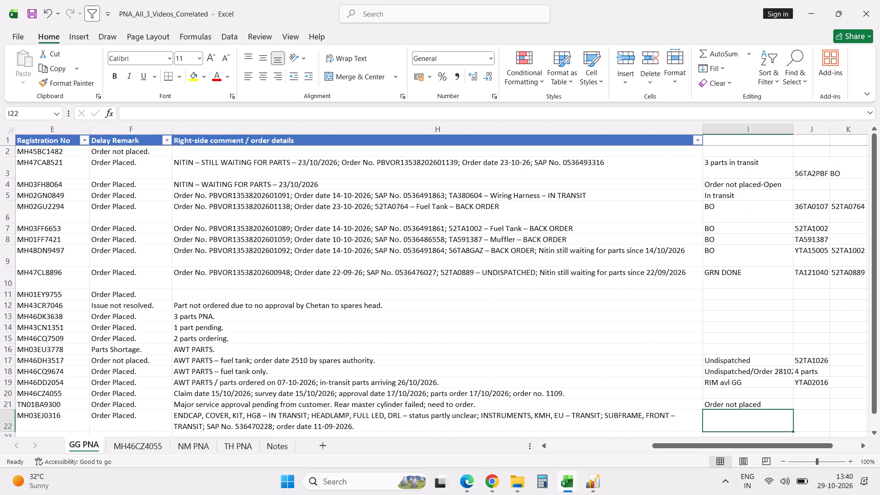
{"action": "key", "text": "alt+Tab"}
{"action": "key", "text": "alt+Tab"}
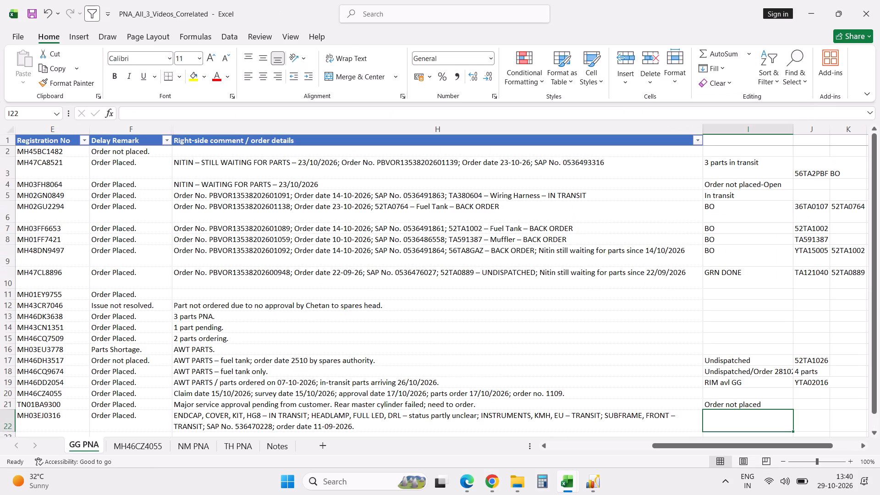
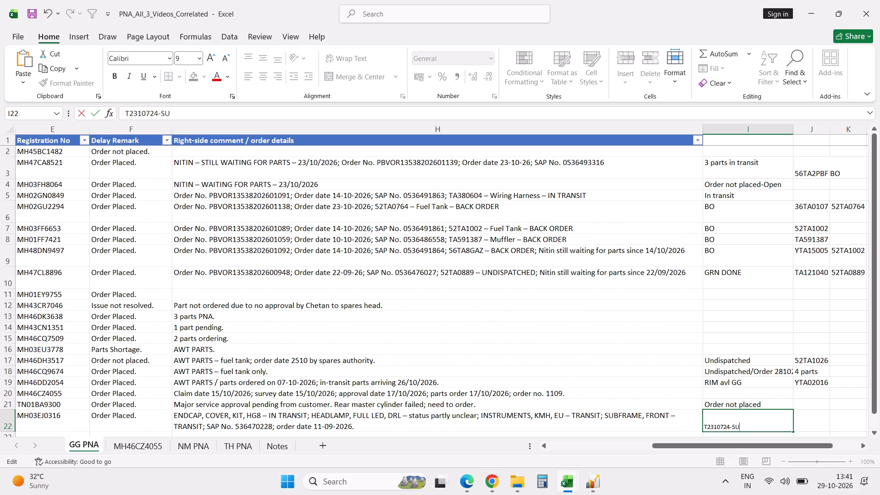
{"action": "type", "text": "B FRAME"}
{"action": "key", "text": "space"}
{"action": "type", "text": "ETA"}
{"action": "key", "text": "space"}
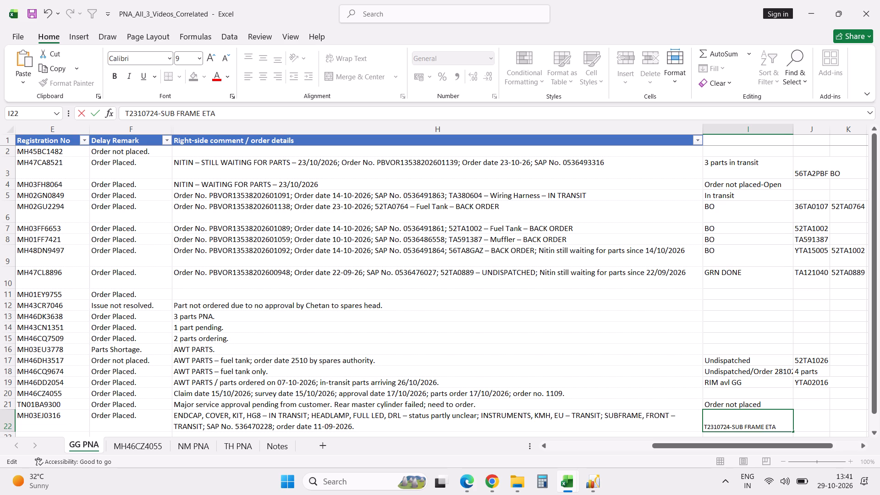
{"action": "type", "text": "Jan"}
{"action": "key", "text": "space"}
{"action": "type", "text": "20"}
{"action": "type", "text": "27"}
{"action": "key", "text": "Return"}
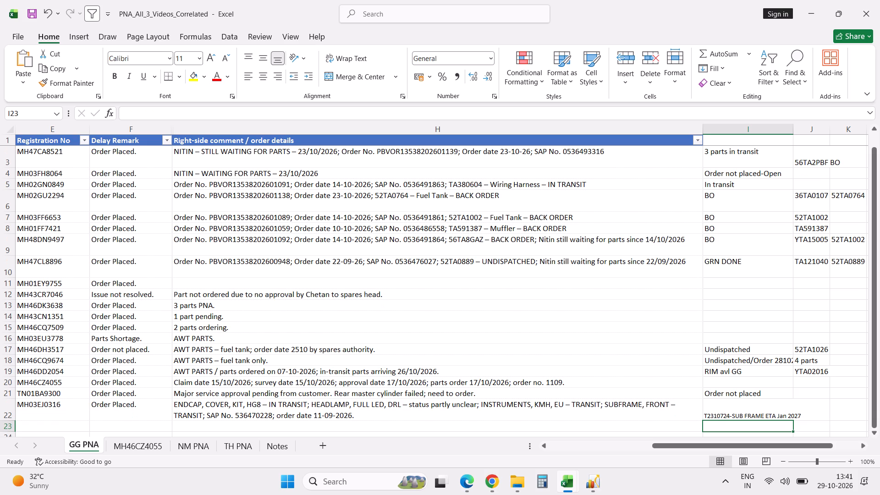
{"action": "left_click", "coordinate": [740, 396]}
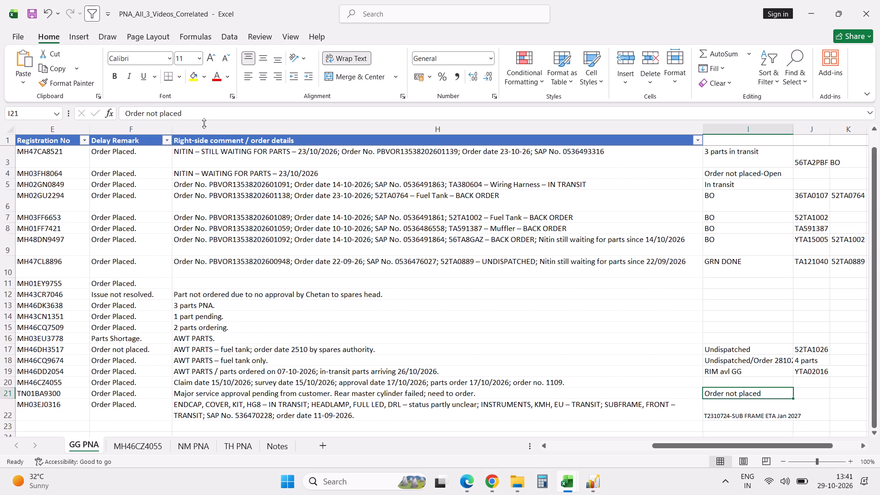
{"action": "left_click", "coordinate": [72, 86]}
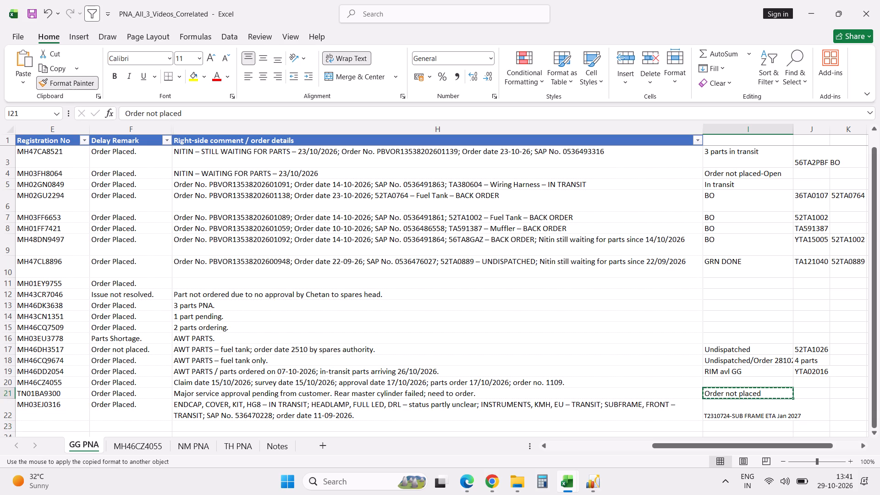
{"action": "left_click", "coordinate": [752, 414]}
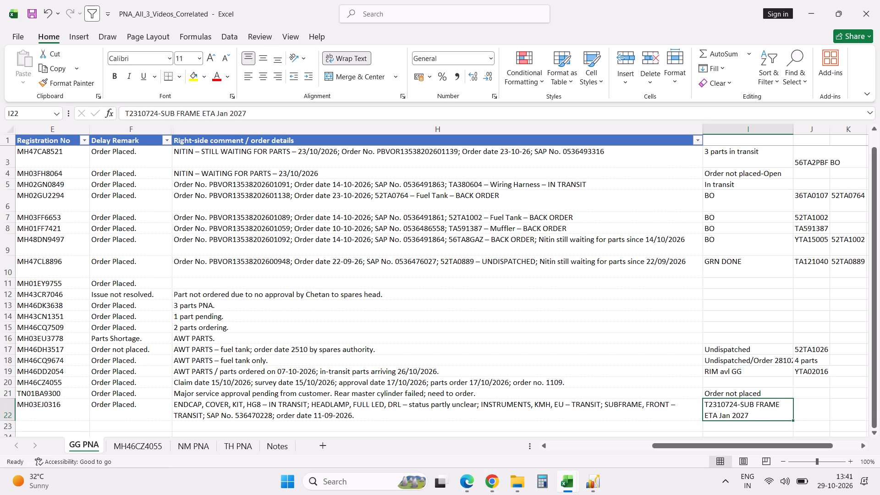
{"action": "scroll", "coordinate": [582, 330], "scroll_direction": "up", "scroll_amount": 14}
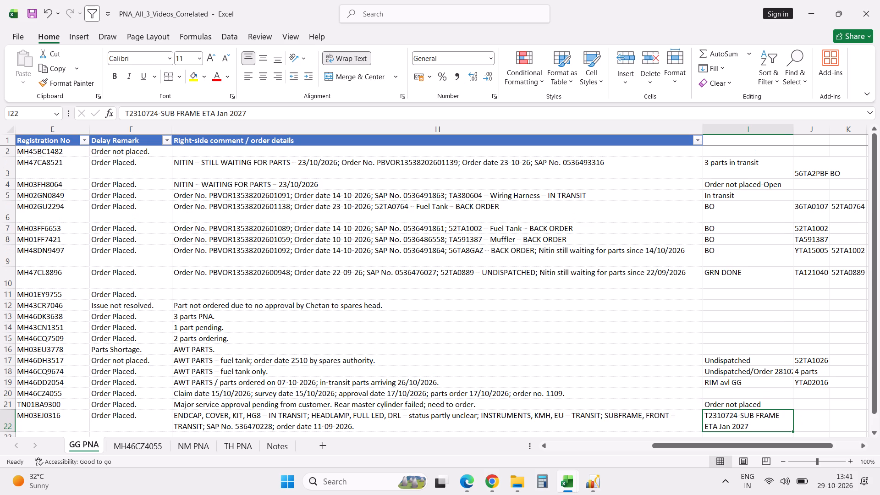
{"action": "scroll", "coordinate": [582, 330], "scroll_direction": "up", "scroll_amount": 20}
{"action": "scroll", "coordinate": [582, 330], "scroll_direction": "up", "scroll_amount": 5}
{"action": "left_click", "coordinate": [396, 280]}
{"action": "key", "text": "Left"}
{"action": "key", "text": "Left"}
{"action": "key", "text": "Left"}
{"action": "key", "text": "Left"}
{"action": "key", "text": "Left"}
{"action": "key", "text": "Left"}
{"action": "key", "text": "Left"}
{"action": "key", "text": "Left"}
{"action": "key", "text": "Left"}
{"action": "key", "text": "Left"}
{"action": "key", "text": "Left"}
{"action": "key", "text": "Left"}
{"action": "key", "text": "Left"}
{"action": "key", "text": "Left"}
{"action": "key", "text": "Left"}
{"action": "key", "text": "Left"}
{"action": "key", "text": "Left"}
{"action": "key", "text": "Left"}
{"action": "key", "text": "Left"}
{"action": "key", "text": "Left"}
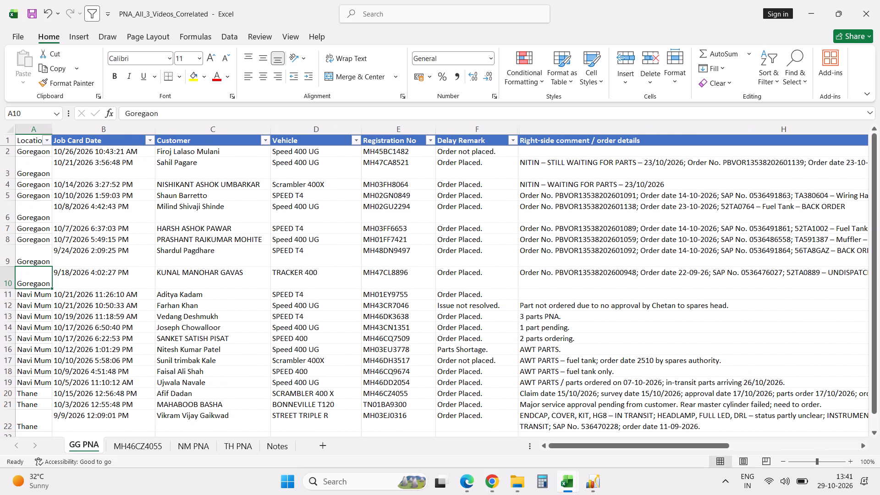
{"action": "key", "text": "Right"}
{"action": "key", "text": "Right"}
{"action": "key", "text": "Right"}
{"action": "key", "text": "Right"}
{"action": "key", "text": "Right"}
{"action": "key", "text": "Right"}
{"action": "key", "text": "Right"}
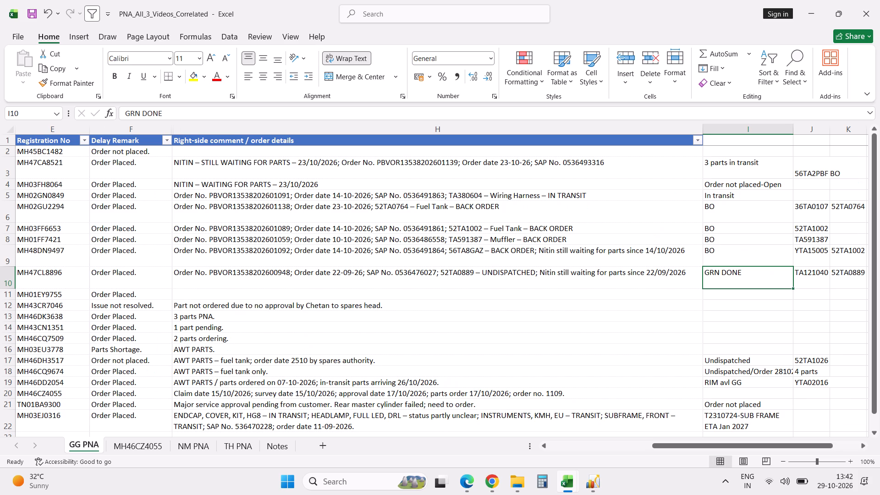
{"action": "left_click", "coordinate": [732, 164]}
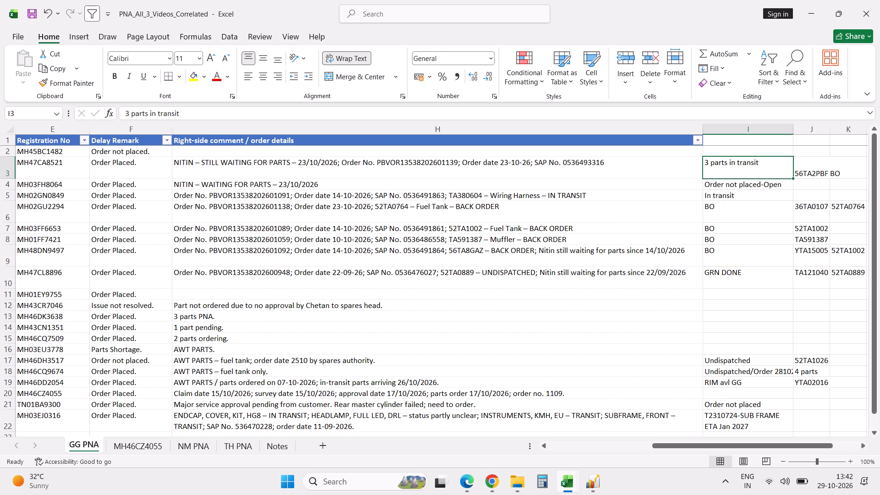
{"action": "key", "text": "Right"}
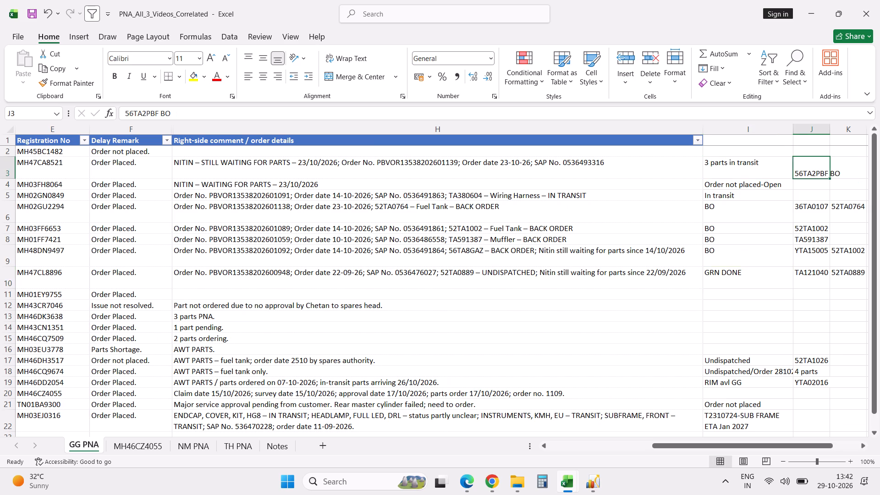
{"action": "left_click", "coordinate": [732, 164]}
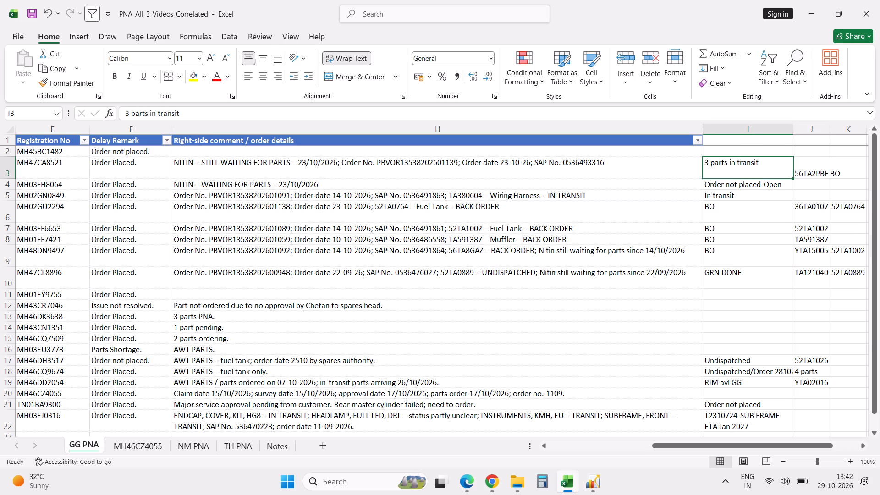
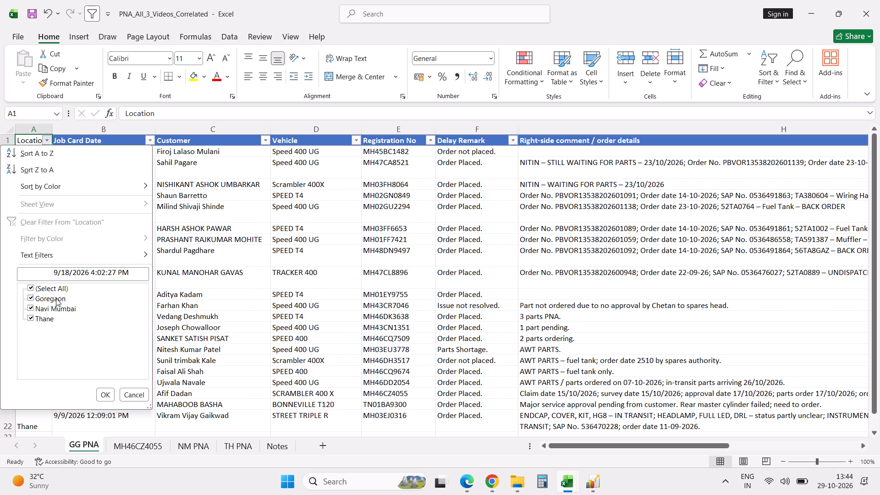
Filter the Location column of the GG PNA sheet to show only Navi Mumbai rows.
{"action": "left_click", "coordinate": [56, 298]}
{"action": "left_click", "coordinate": [46, 319]}
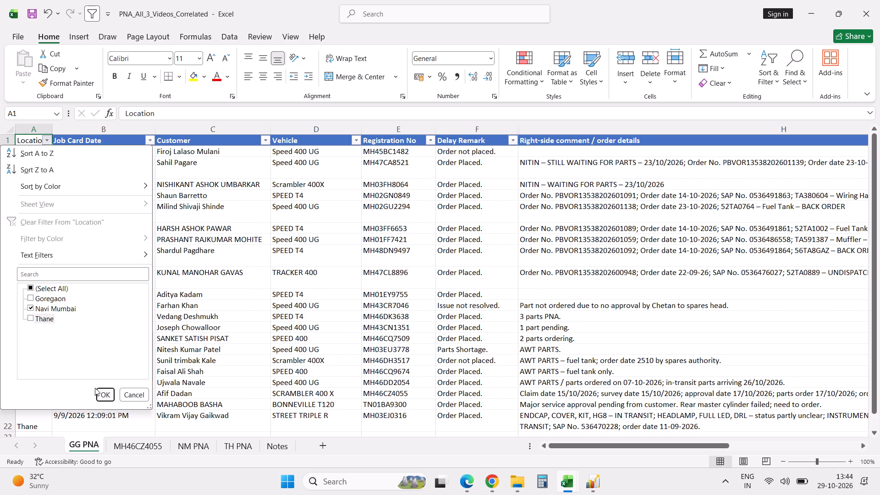
{"action": "left_click", "coordinate": [106, 396]}
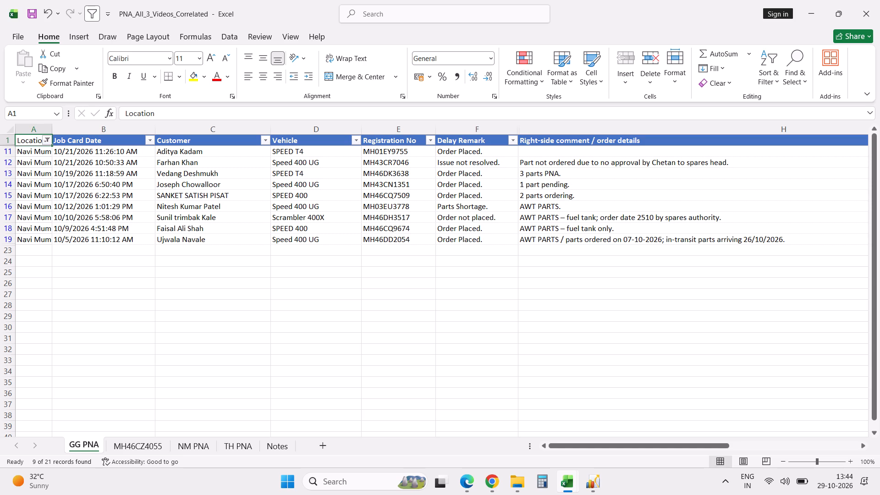
{"action": "left_click", "coordinate": [382, 144]}
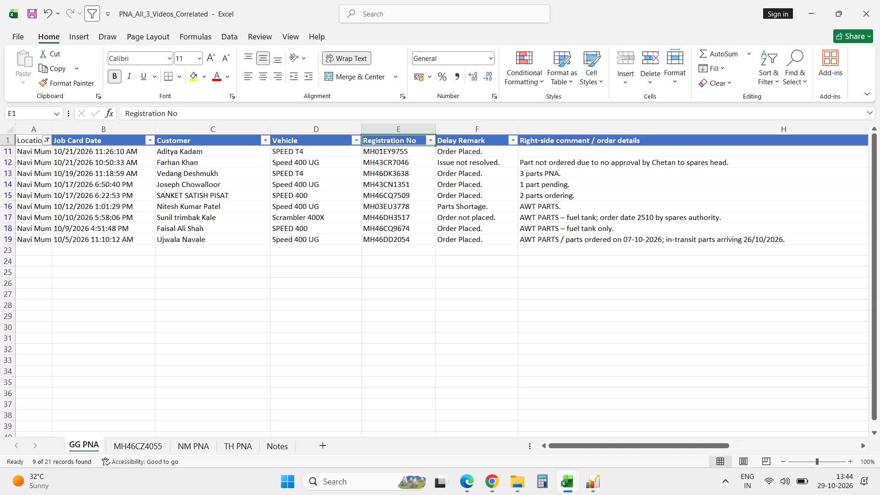
Switch to Excellon and close the All Open VOR Purchase Orders -PB list.
{"action": "left_click", "coordinate": [596, 484]}
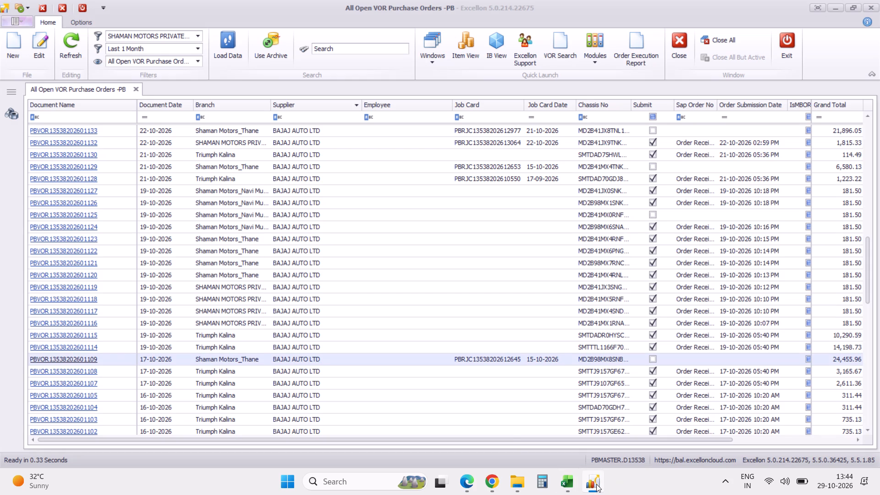
{"action": "left_click", "coordinate": [137, 90]}
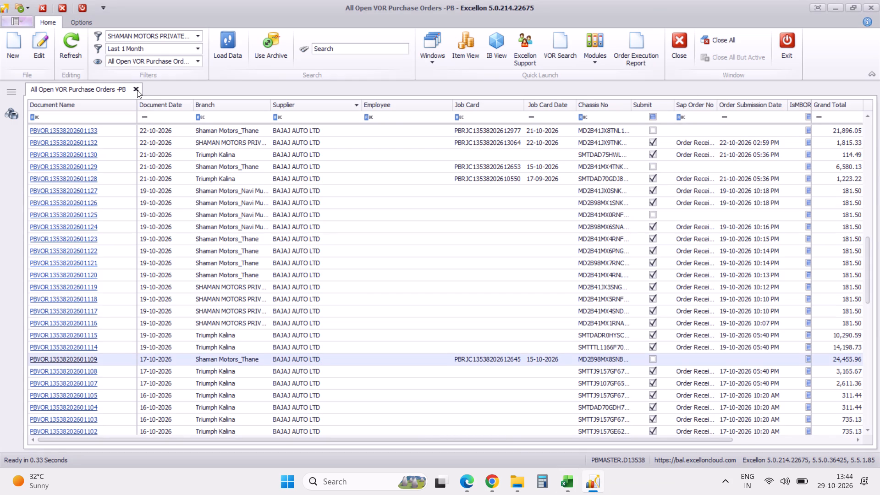
{"action": "left_click", "coordinate": [131, 93]}
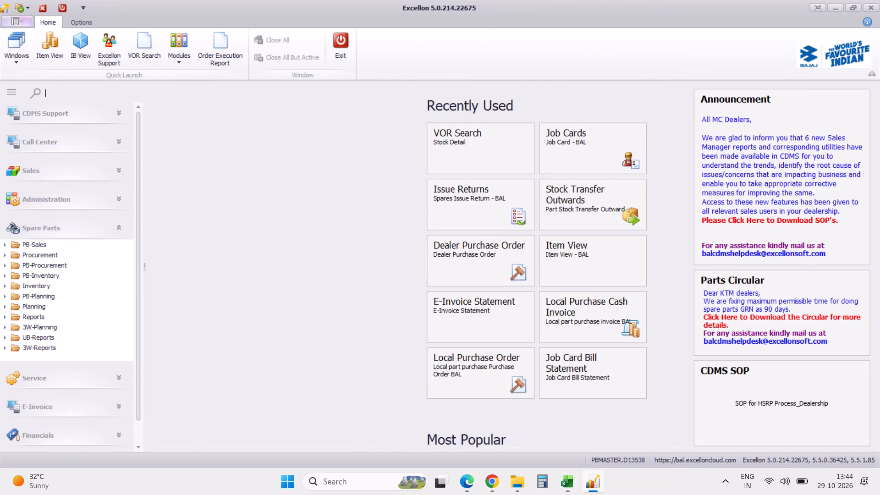
{"action": "key", "text": "alt+Tab"}
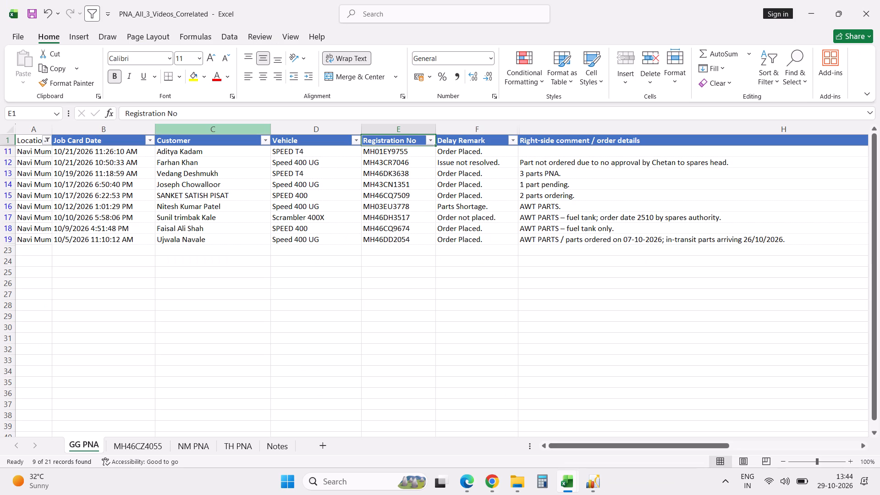
{"action": "left_click", "coordinate": [411, 151]}
{"action": "key", "text": "ctrl+c"}
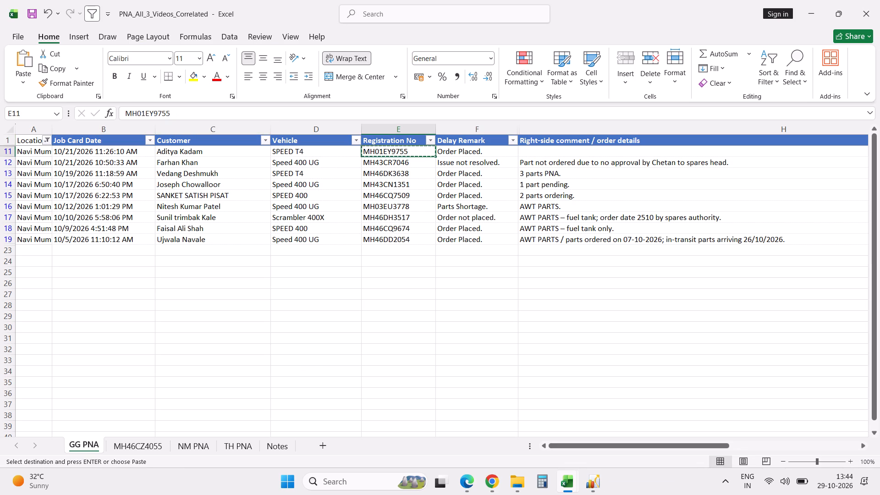
{"action": "key", "text": "Tab"}
{"action": "key", "text": "Tab"}
{"action": "key", "text": "Tab"}
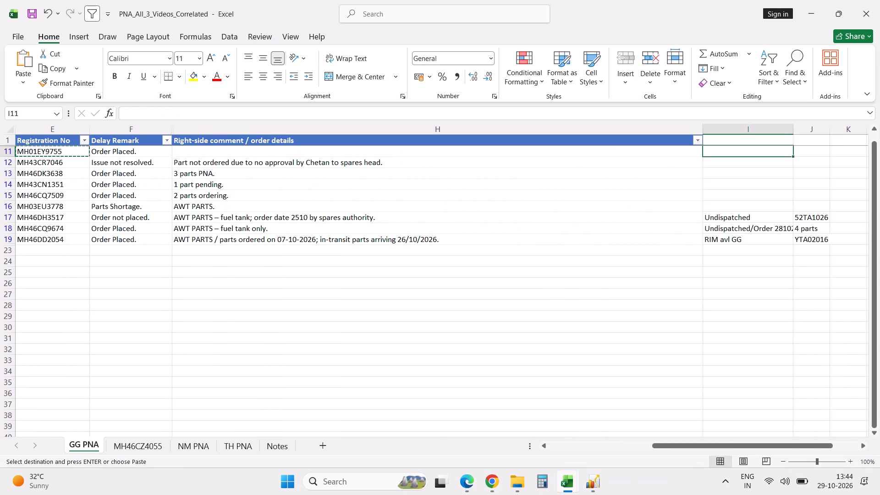
{"action": "key", "text": "shift+Tab"}
{"action": "key", "text": "shift+Tab"}
{"action": "key", "text": "shift+Tab"}
{"action": "key", "text": "shift+Tab"}
{"action": "key", "text": "shift+Tab"}
{"action": "key", "text": "shift+Tab"}
{"action": "key", "text": "shift+Tab"}
{"action": "key", "text": "shift+Tab"}
{"action": "key", "text": "shift+Tab"}
{"action": "key", "text": "shift+Tab"}
{"action": "key", "text": "shift+Tab"}
{"action": "key", "text": "shift+Tab"}
{"action": "key", "text": "shift+Tab"}
{"action": "key", "text": "shift+Tab"}
{"action": "key", "text": "shift+Tab"}
{"action": "key", "text": "shift+Tab"}
{"action": "key", "text": "shift+Tab"}
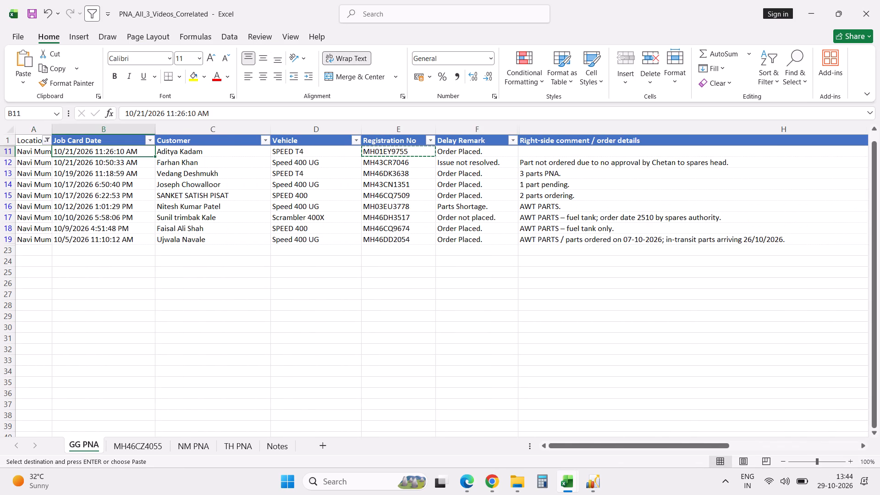
{"action": "key", "text": "alt+Tab"}
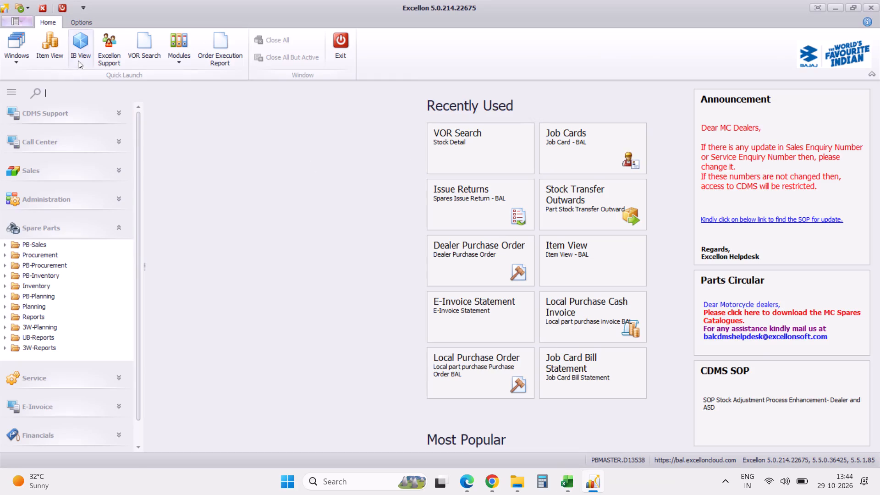
{"action": "left_click", "coordinate": [81, 55]}
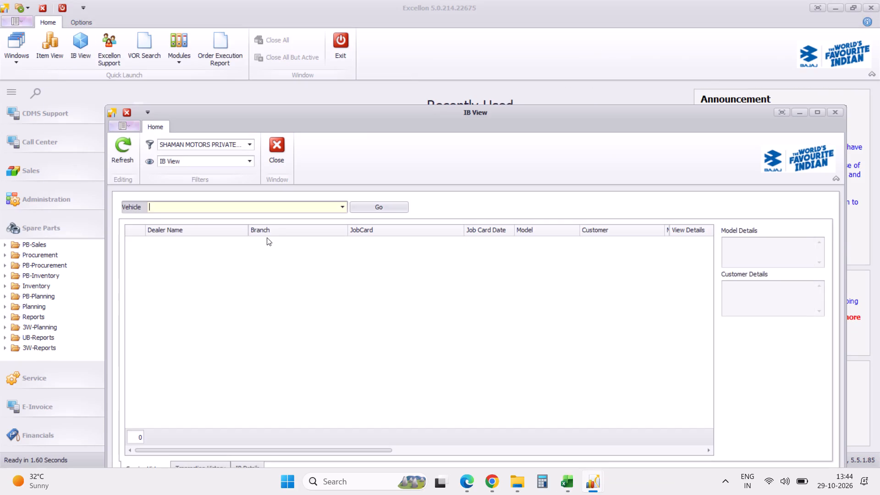
{"action": "key", "text": "ctrl+v"}
{"action": "left_click", "coordinate": [400, 206]}
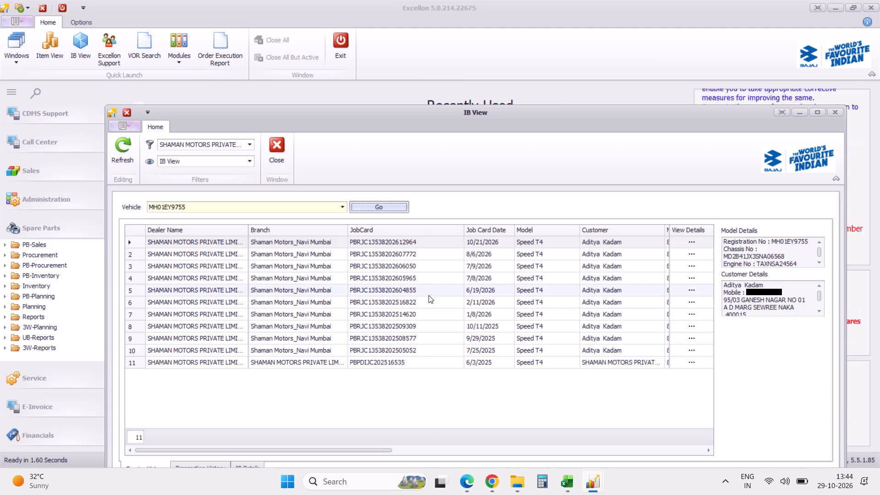
{"action": "scroll", "coordinate": [429, 295], "scroll_direction": "right", "scroll_amount": 18}
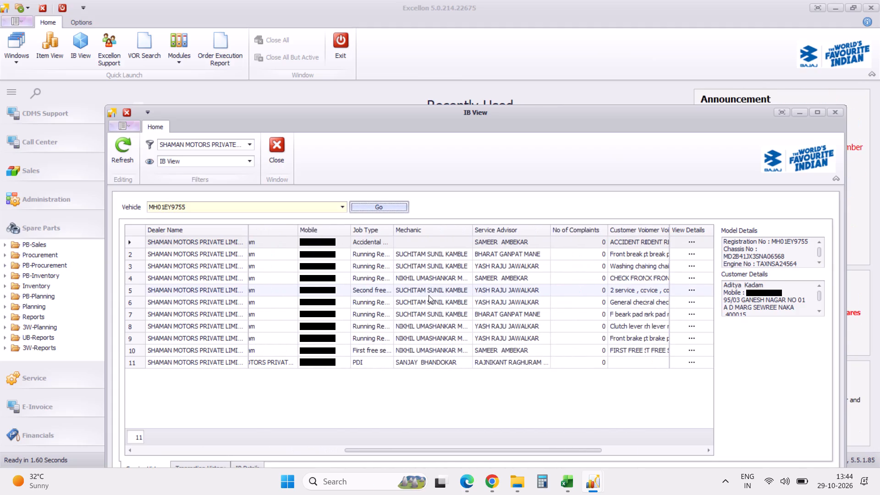
{"action": "scroll", "coordinate": [429, 295], "scroll_direction": "right", "scroll_amount": 5}
{"action": "scroll", "coordinate": [429, 295], "scroll_direction": "right", "scroll_amount": 18}
{"action": "scroll", "coordinate": [429, 295], "scroll_direction": "left", "scroll_amount": 10}
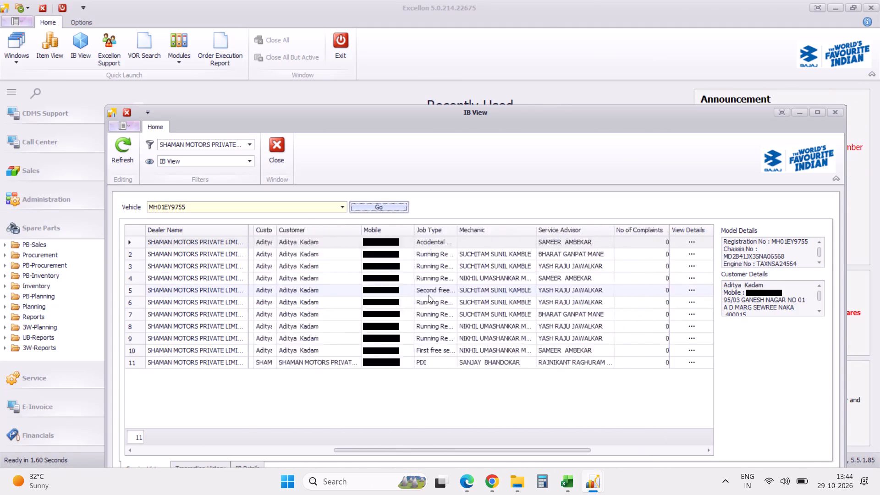
{"action": "scroll", "coordinate": [429, 295], "scroll_direction": "left", "scroll_amount": 20}
{"action": "scroll", "coordinate": [429, 295], "scroll_direction": "left", "scroll_amount": 20}
{"action": "scroll", "coordinate": [429, 295], "scroll_direction": "left", "scroll_amount": 1}
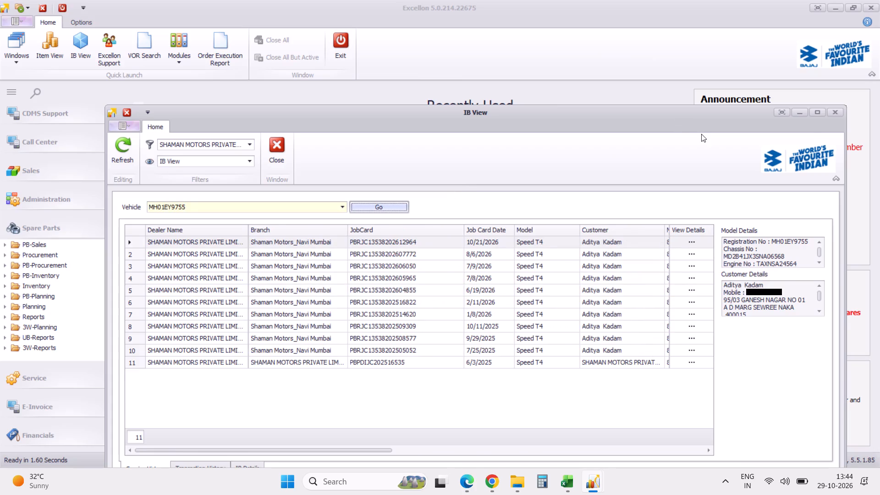
{"action": "left_click", "coordinate": [816, 115]}
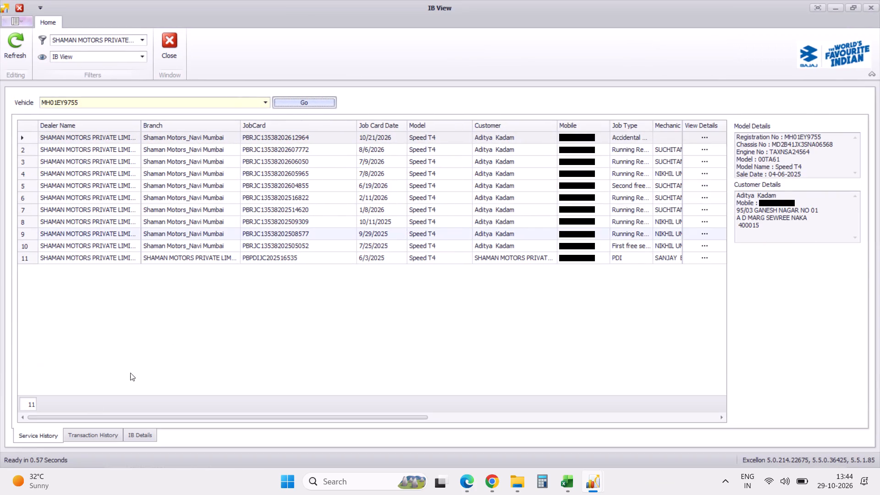
{"action": "left_click", "coordinate": [117, 136]}
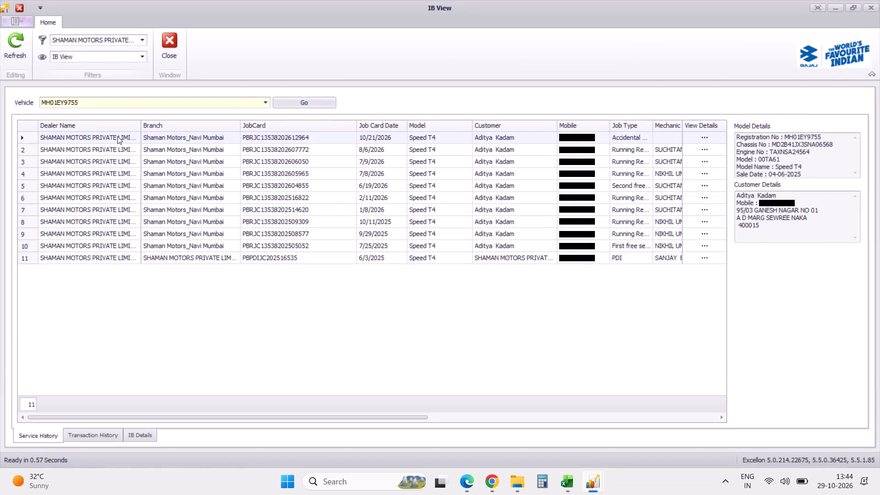
{"action": "left_click", "coordinate": [92, 434]}
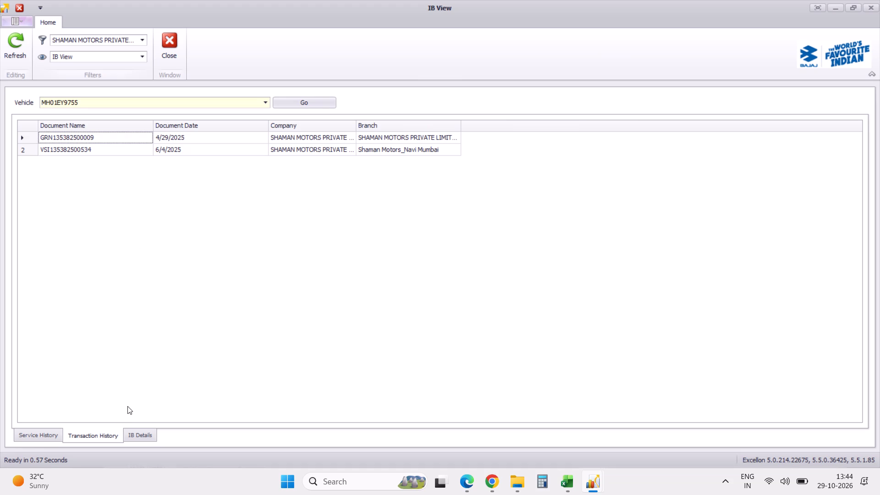
{"action": "left_click", "coordinate": [137, 434]}
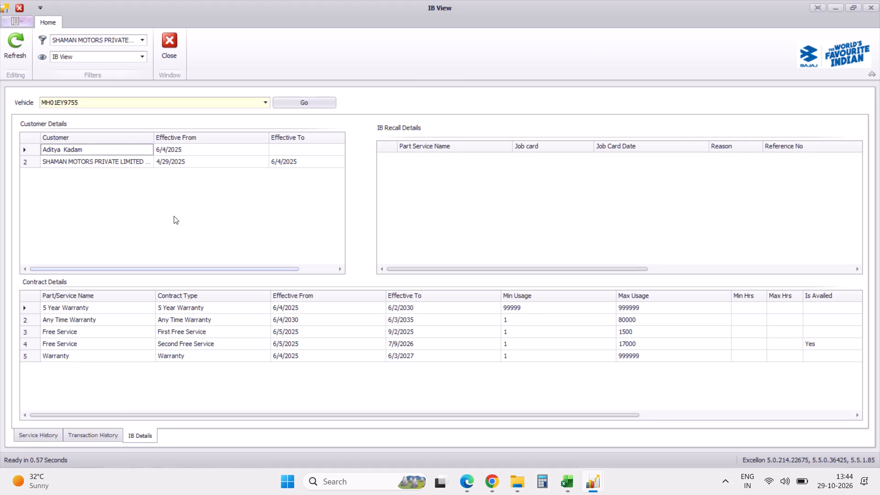
{"action": "scroll", "coordinate": [258, 330], "scroll_direction": "right", "scroll_amount": 15}
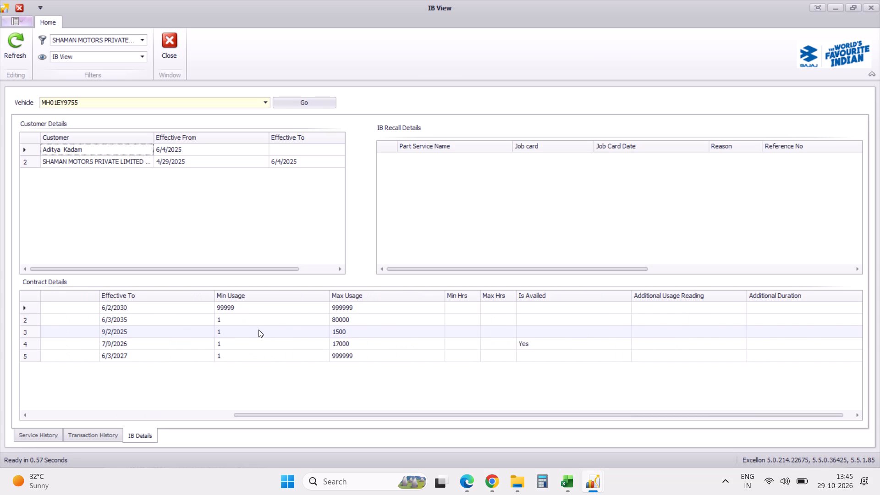
{"action": "scroll", "coordinate": [258, 330], "scroll_direction": "left", "scroll_amount": 20}
{"action": "scroll", "coordinate": [258, 330], "scroll_direction": "left", "scroll_amount": 14}
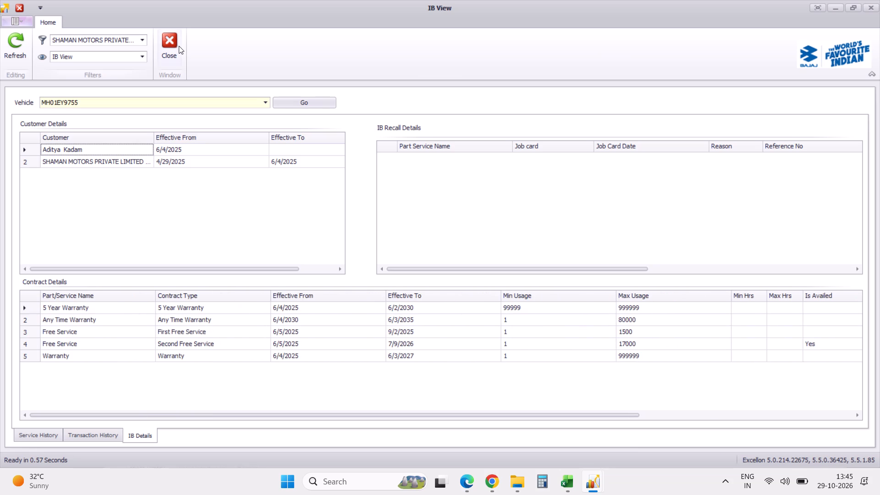
{"action": "left_click", "coordinate": [178, 44]}
{"action": "key", "text": "alt+Tab"}
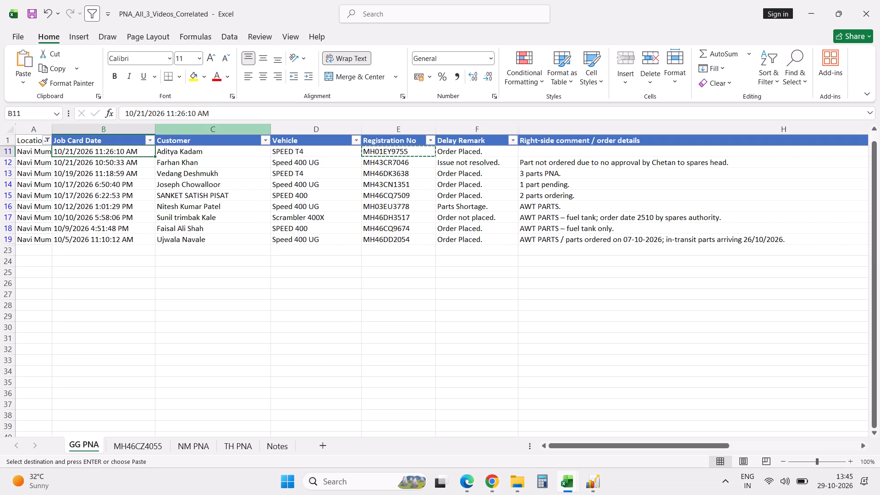
{"action": "left_click", "coordinate": [393, 160]}
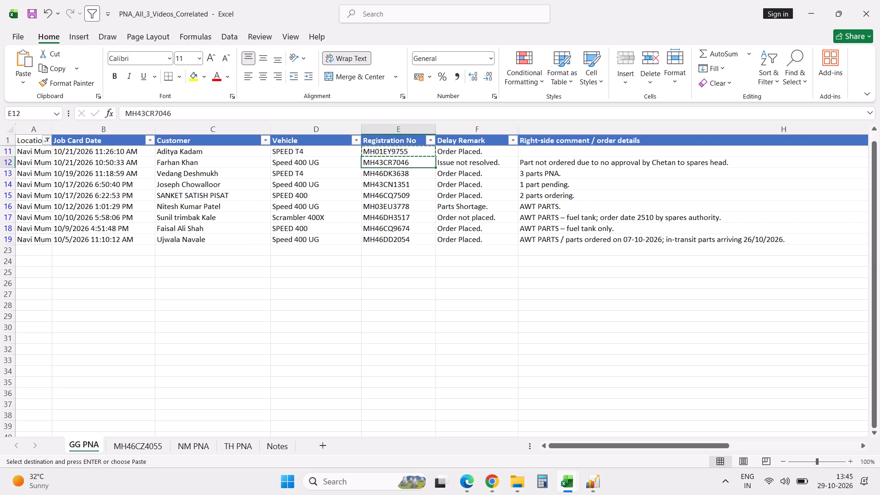
{"action": "key", "text": "ctrl+c"}
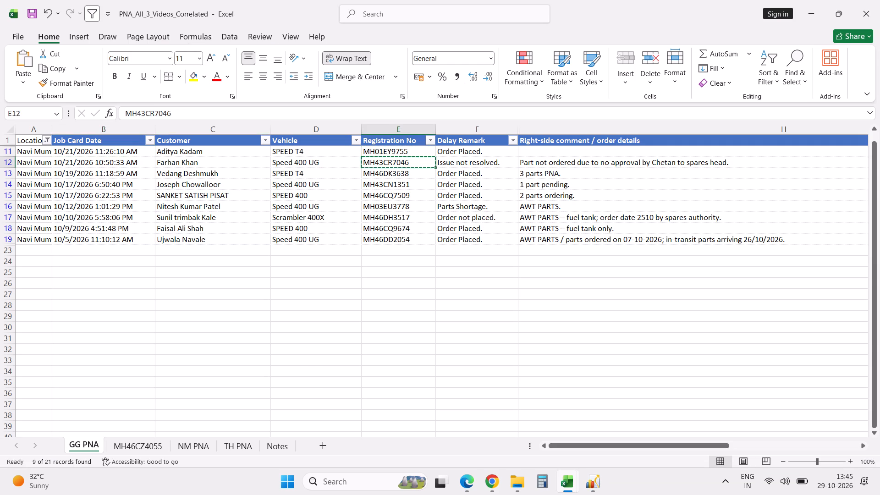
{"action": "key", "text": "alt+Tab"}
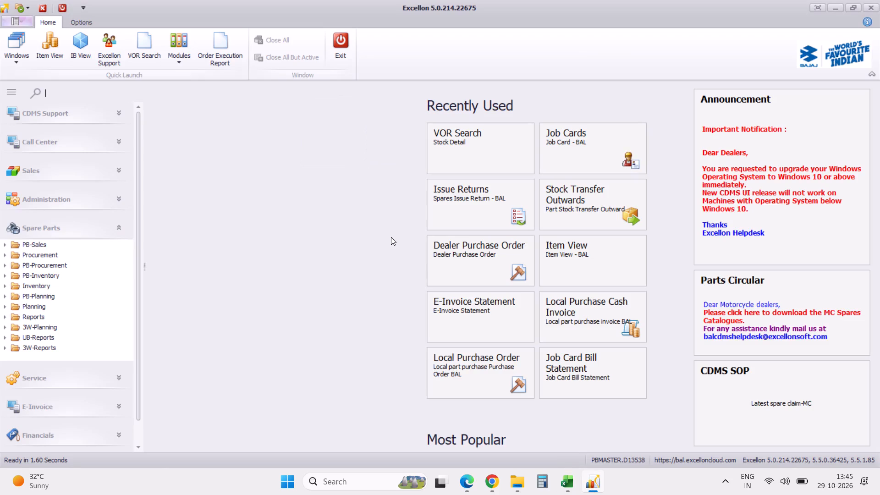
{"action": "left_click", "coordinate": [82, 46]}
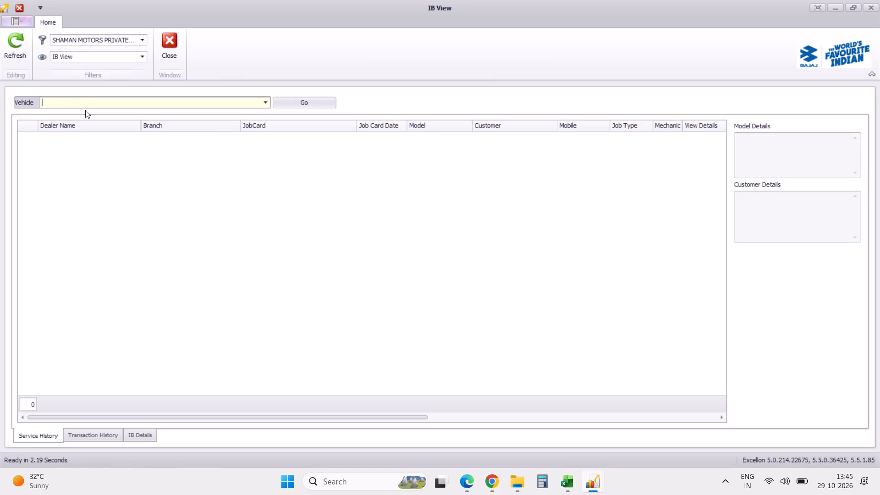
{"action": "key", "text": "ctrl+v"}
{"action": "left_click", "coordinate": [295, 109]}
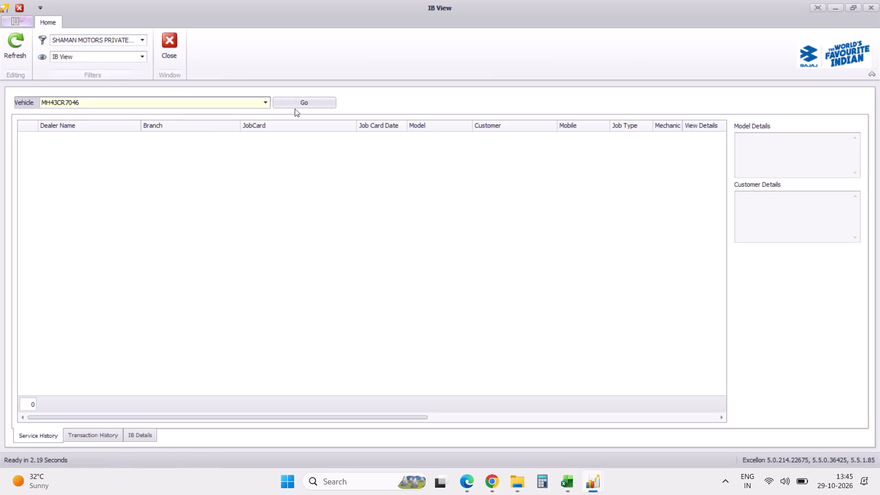
{"action": "left_click", "coordinate": [296, 108]}
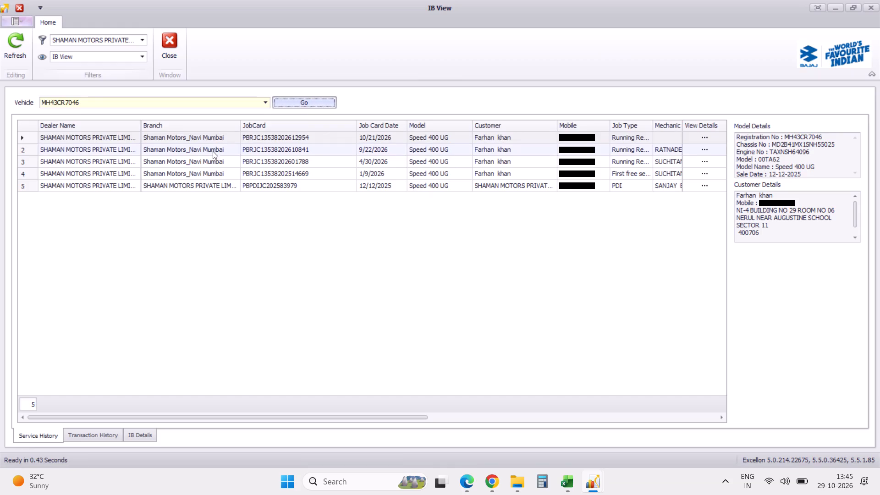
{"action": "left_click", "coordinate": [219, 138]}
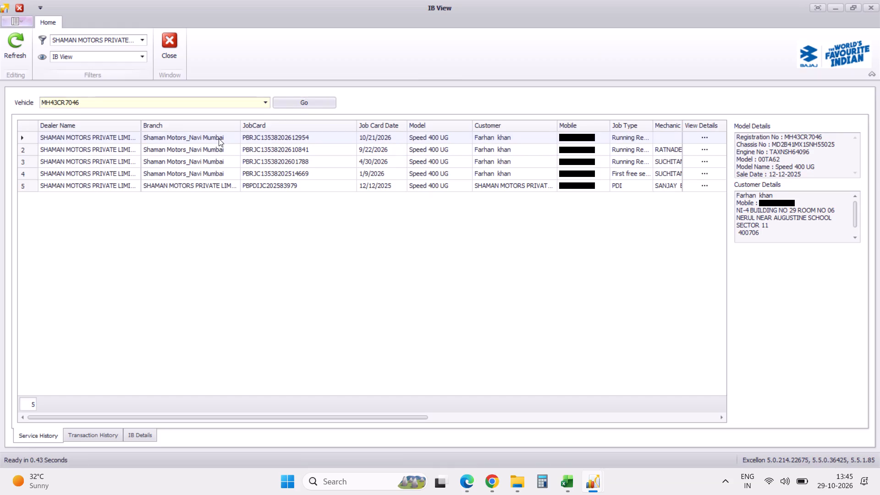
{"action": "left_click", "coordinate": [101, 437]}
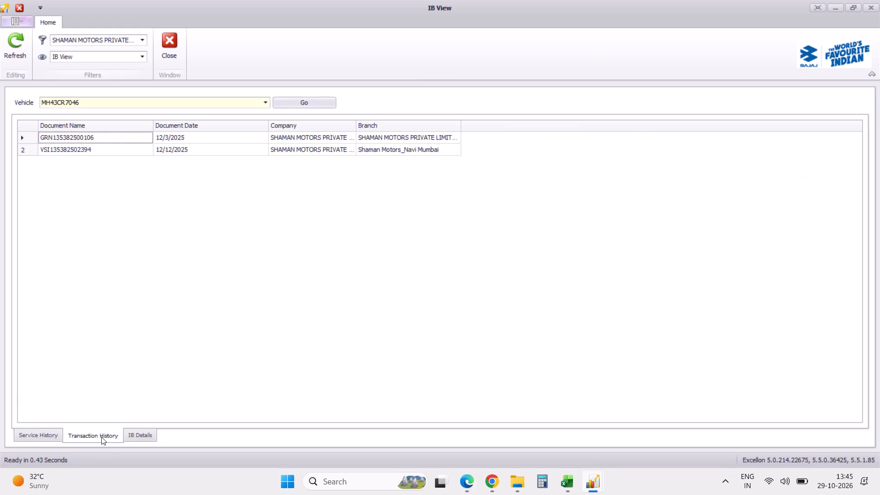
{"action": "left_click", "coordinate": [137, 435]}
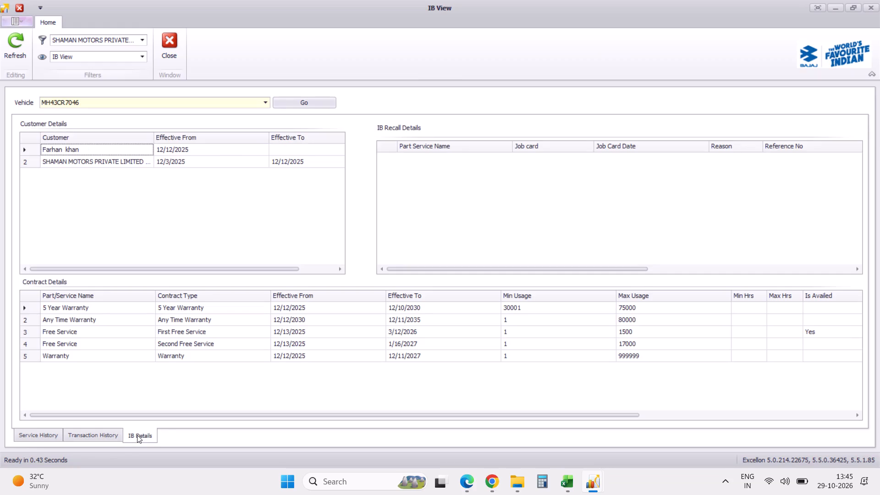
{"action": "left_click", "coordinate": [51, 435]}
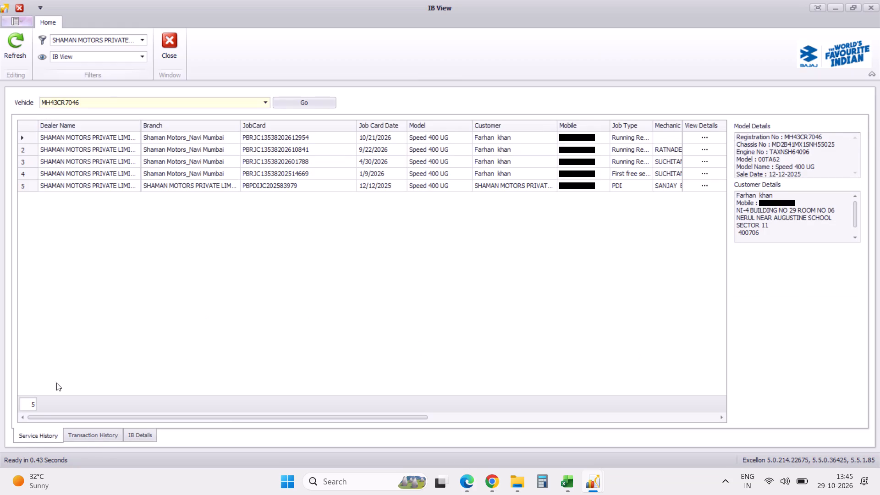
{"action": "left_click", "coordinate": [173, 49]}
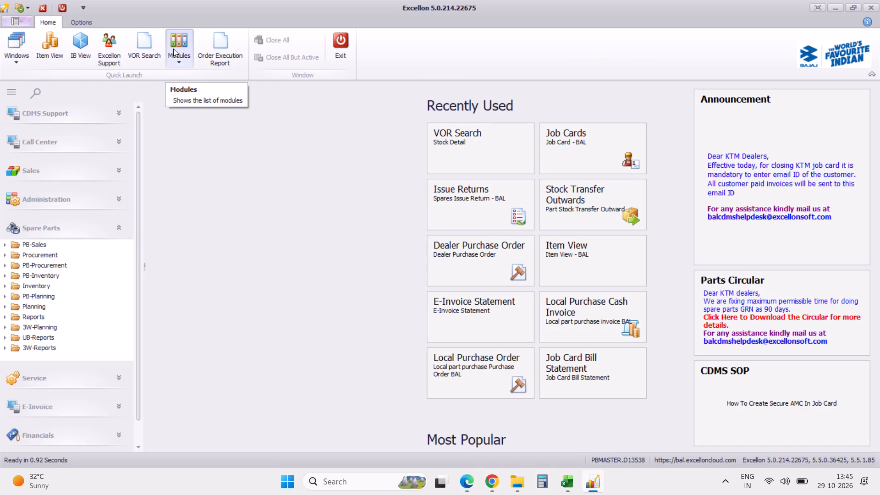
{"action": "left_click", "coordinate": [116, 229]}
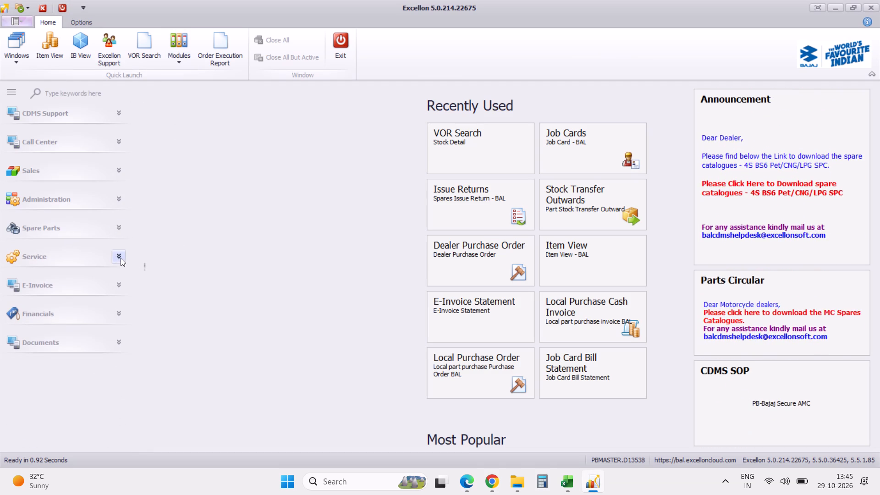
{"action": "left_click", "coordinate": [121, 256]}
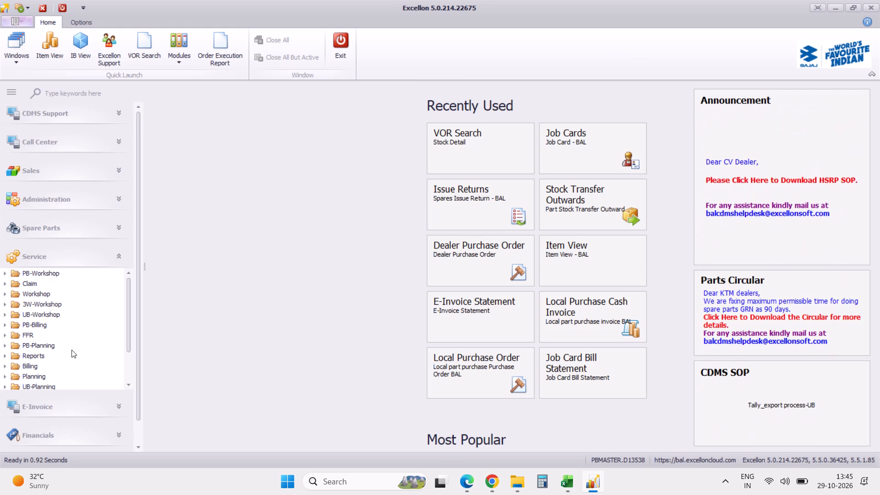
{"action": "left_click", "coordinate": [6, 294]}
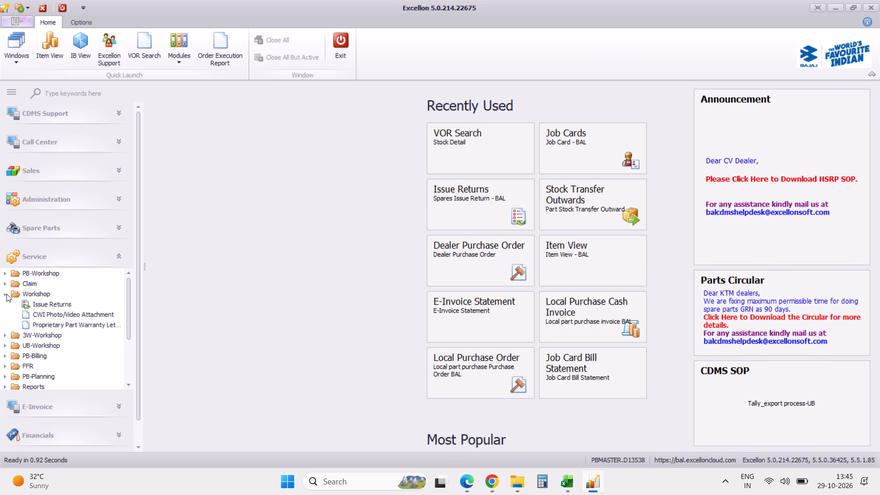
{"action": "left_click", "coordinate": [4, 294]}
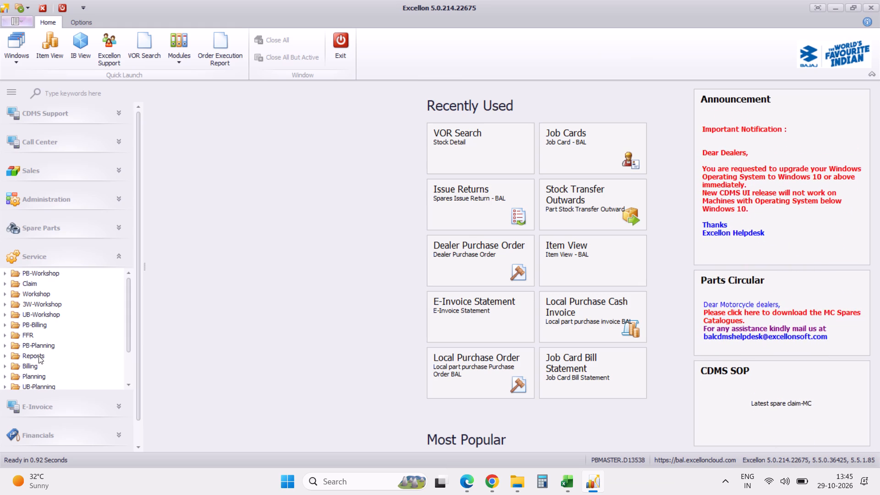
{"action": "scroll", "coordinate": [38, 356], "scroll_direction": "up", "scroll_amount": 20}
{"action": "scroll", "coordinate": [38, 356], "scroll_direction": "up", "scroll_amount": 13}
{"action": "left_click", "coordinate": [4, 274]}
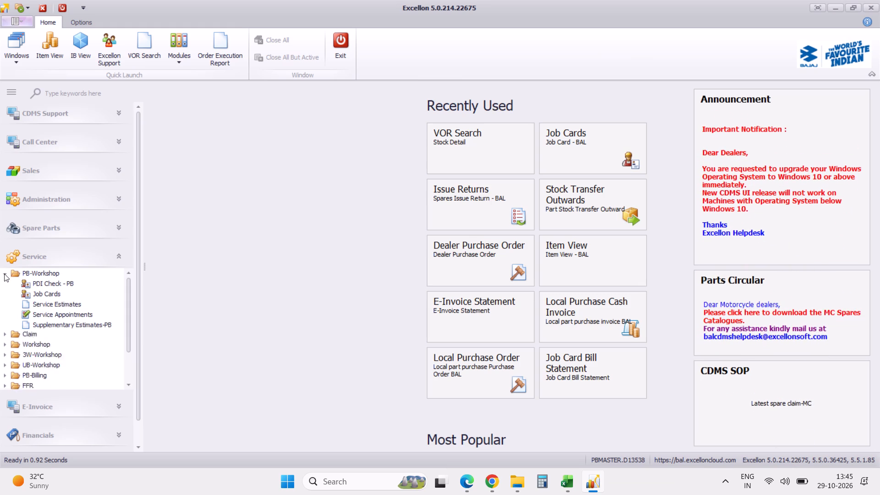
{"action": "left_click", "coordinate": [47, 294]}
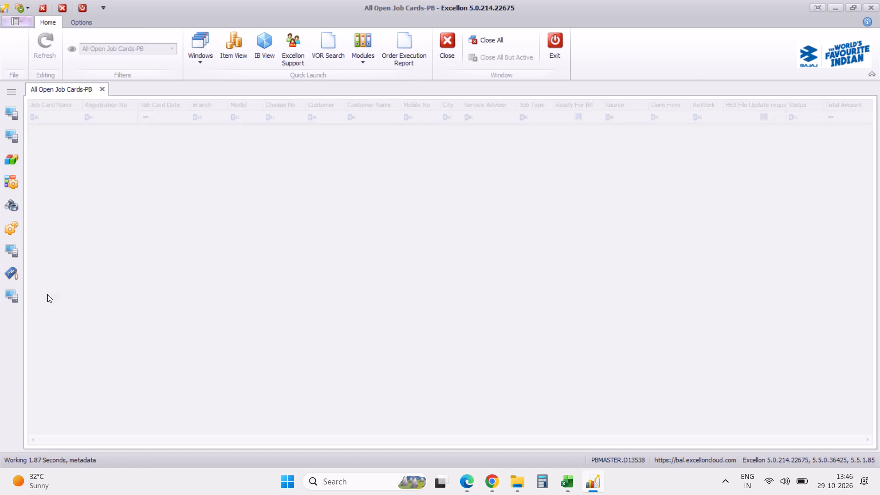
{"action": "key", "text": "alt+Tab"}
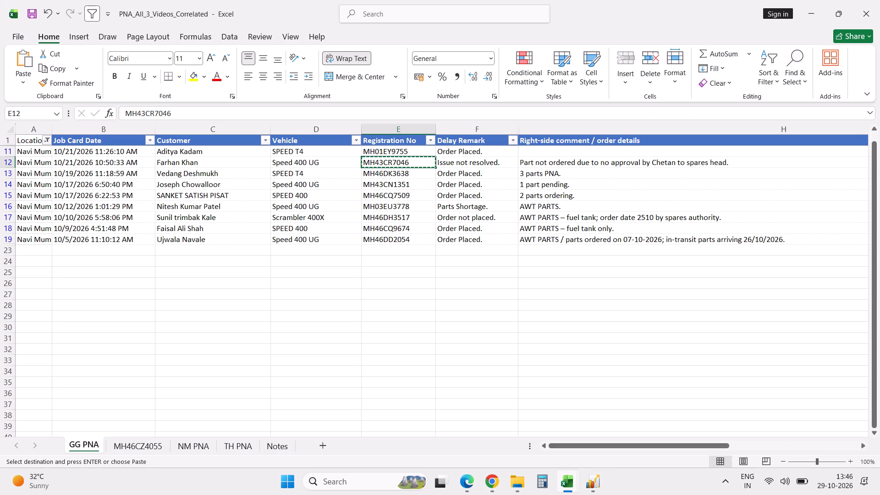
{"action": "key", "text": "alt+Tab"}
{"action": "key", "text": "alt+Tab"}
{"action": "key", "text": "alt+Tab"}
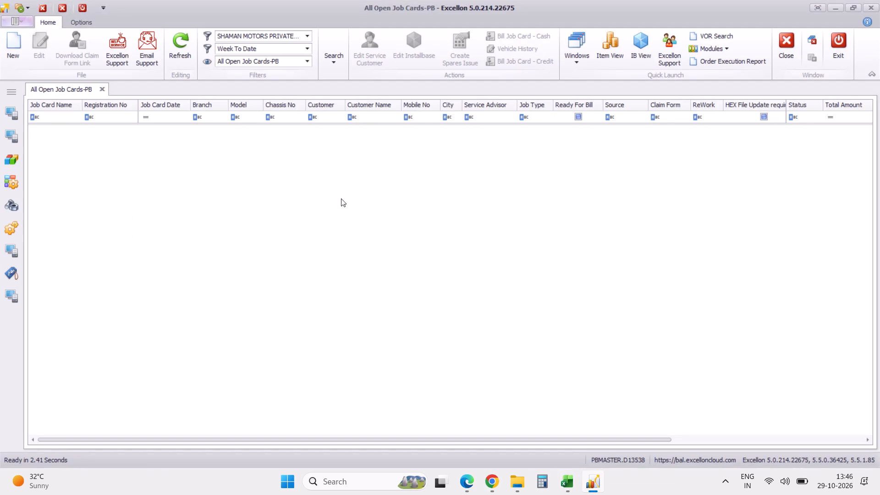
{"action": "left_click", "coordinate": [641, 49]}
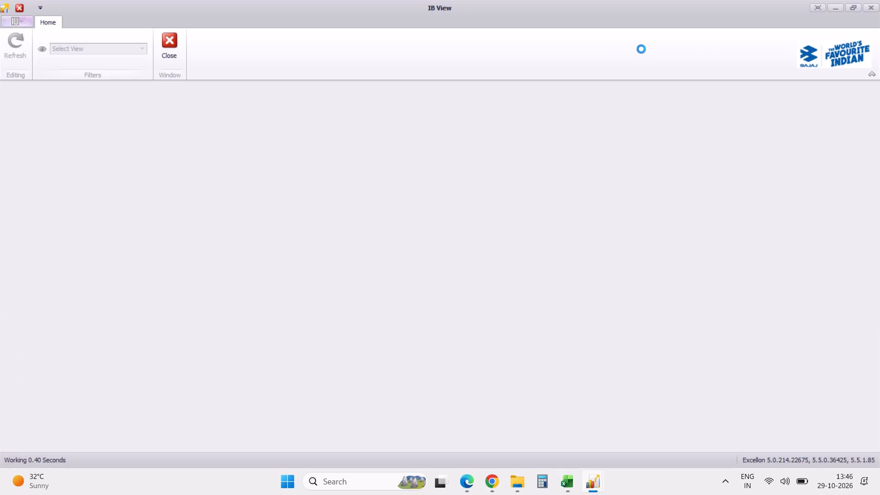
{"action": "key", "text": "ctrl+v"}
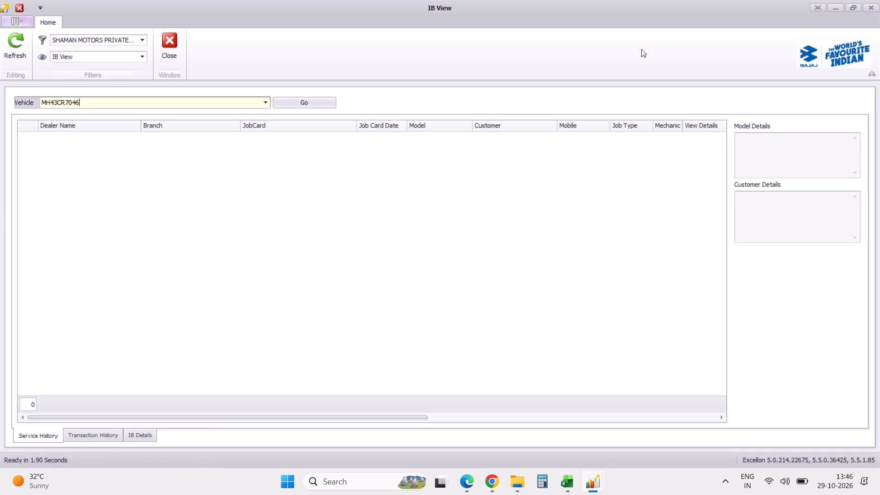
{"action": "left_click", "coordinate": [332, 102]}
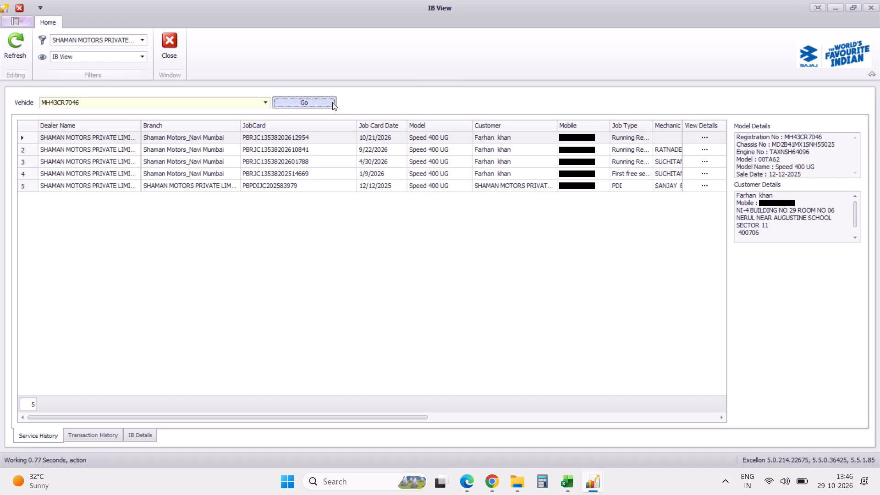
{"action": "left_click", "coordinate": [173, 44]}
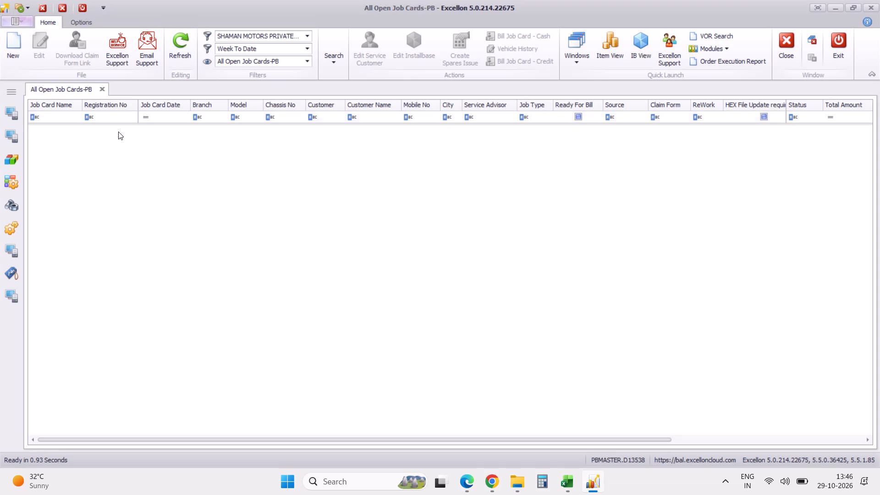
{"action": "left_click", "coordinate": [103, 92]}
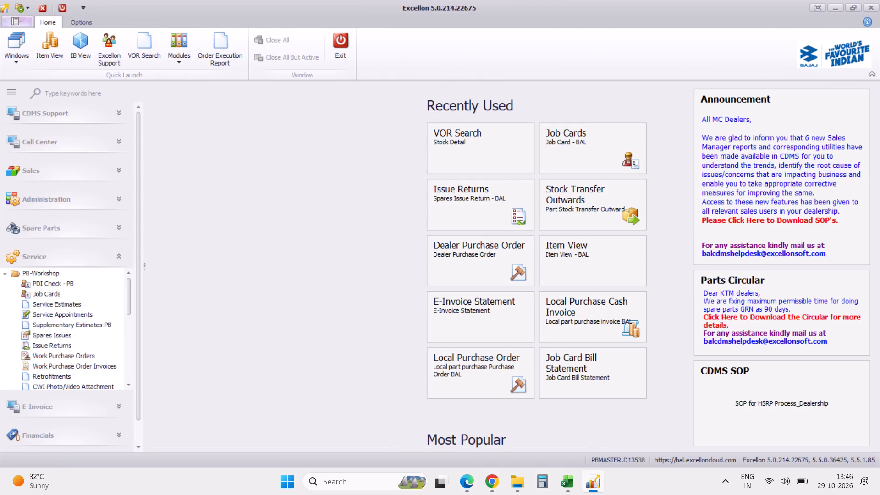
{"action": "left_click", "coordinate": [596, 145]}
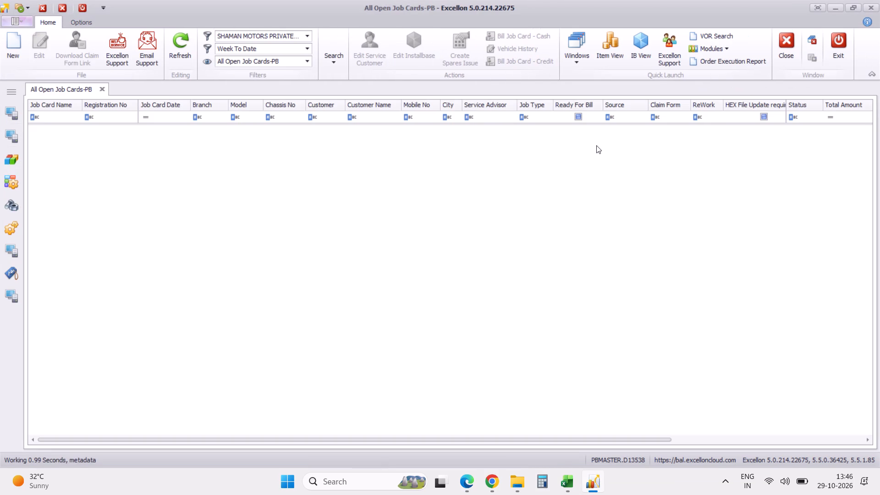
{"action": "left_click", "coordinate": [183, 53]}
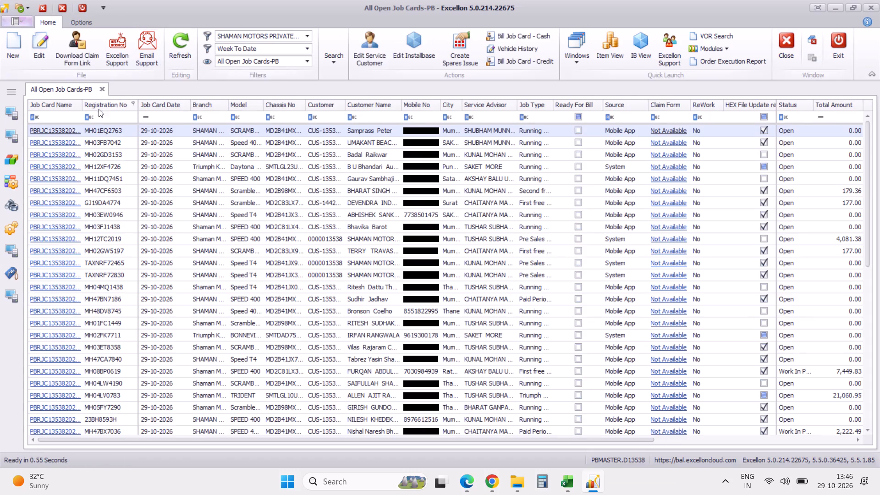
{"action": "left_click", "coordinate": [107, 117]}
{"action": "key", "text": "ctrl+v"}
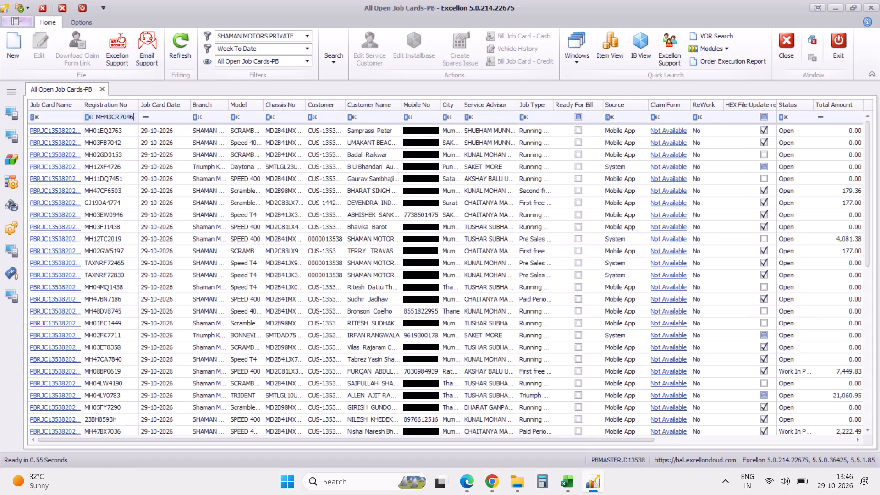
{"action": "key", "text": "Return"}
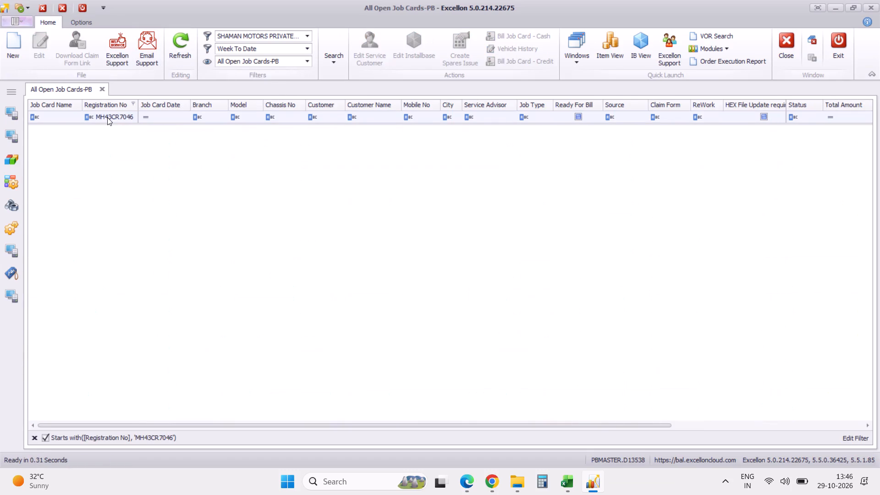
{"action": "left_click", "coordinate": [275, 49]}
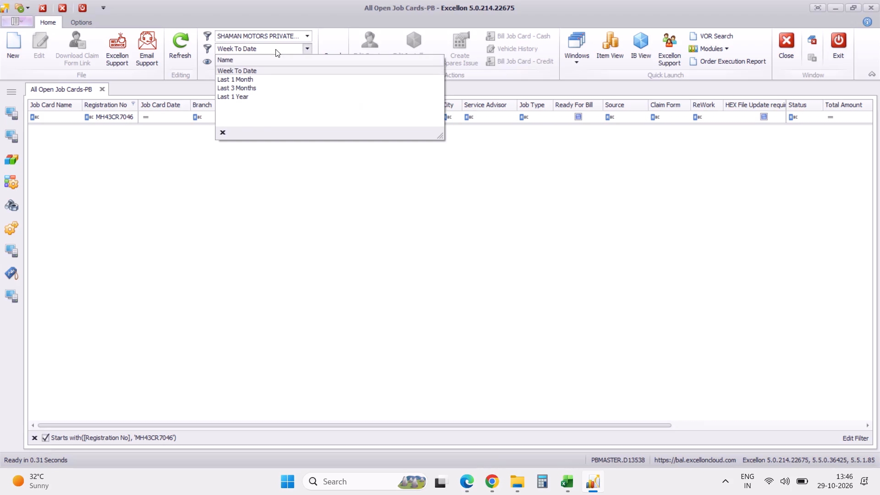
{"action": "left_click", "coordinate": [263, 96]}
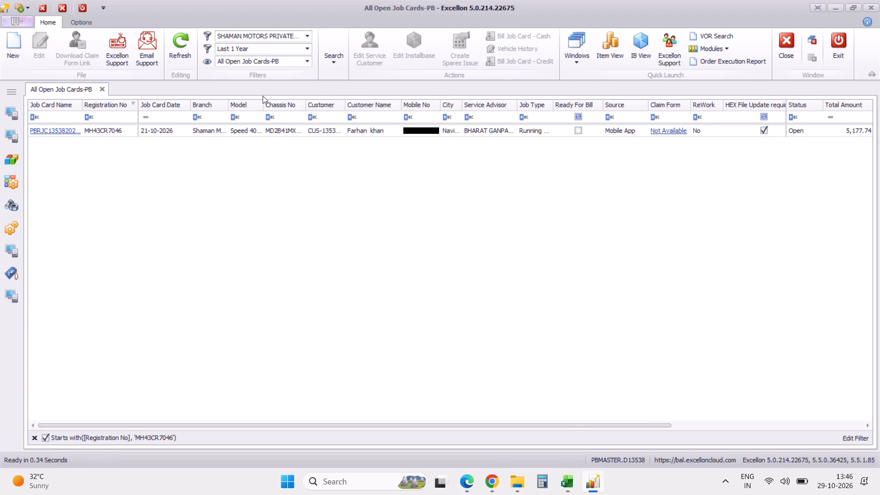
{"action": "left_click", "coordinate": [68, 135]}
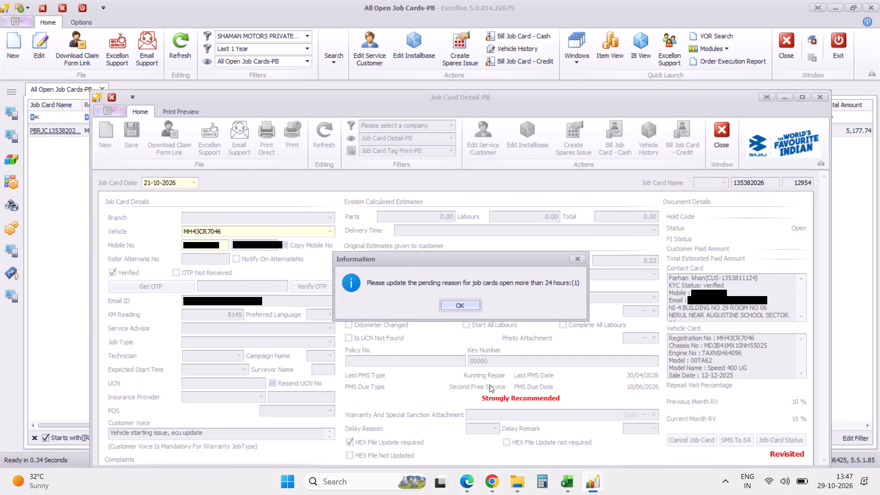
{"action": "left_click", "coordinate": [469, 305]}
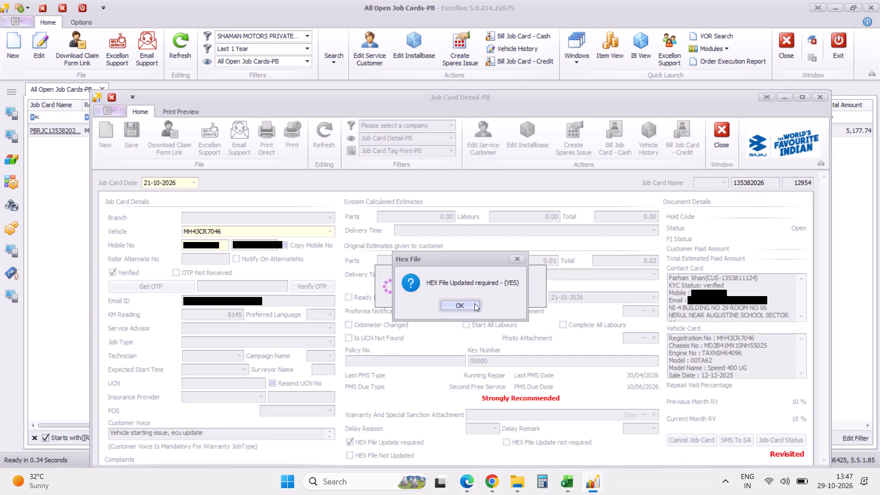
{"action": "left_click", "coordinate": [474, 303]}
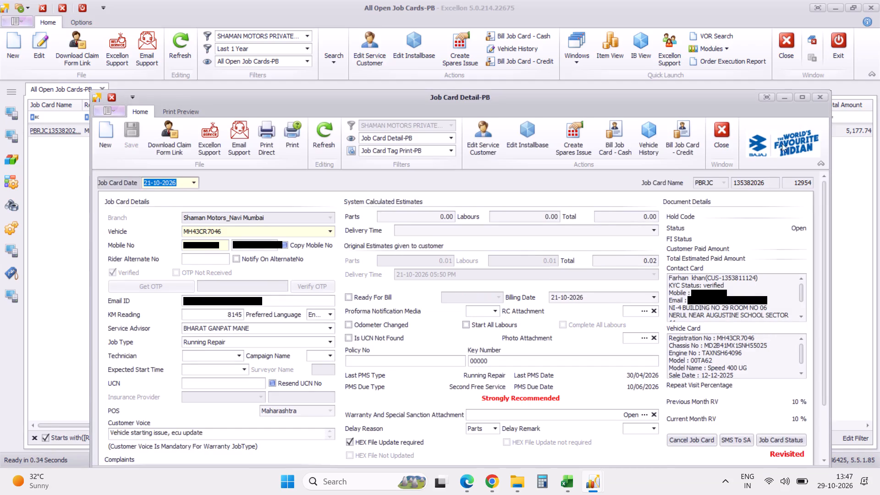
{"action": "left_click", "coordinate": [803, 98]}
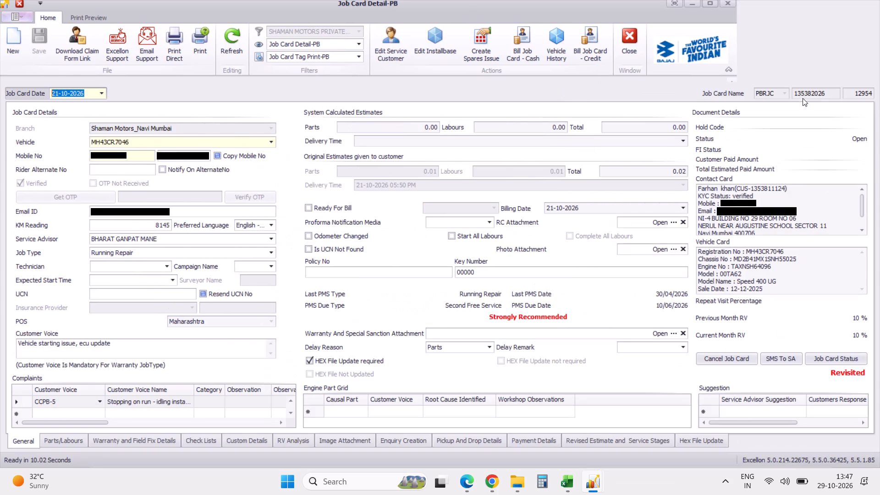
{"action": "left_click", "coordinate": [71, 440]}
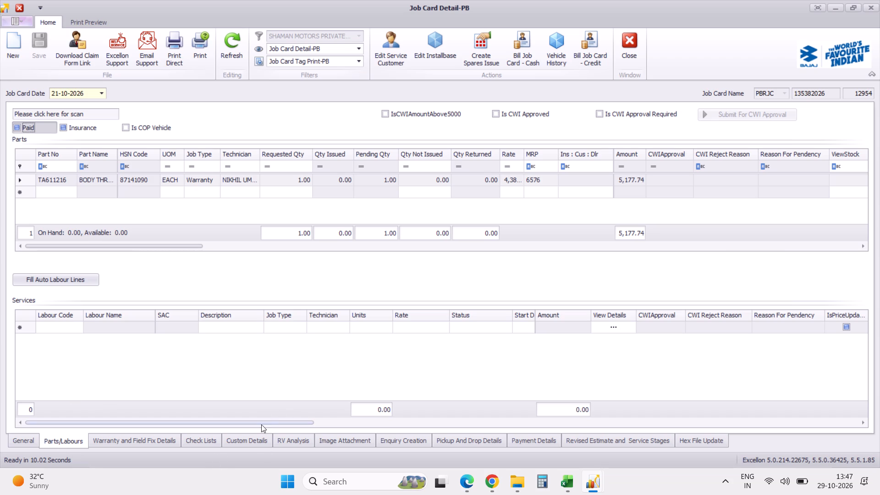
{"action": "left_click", "coordinate": [251, 439]}
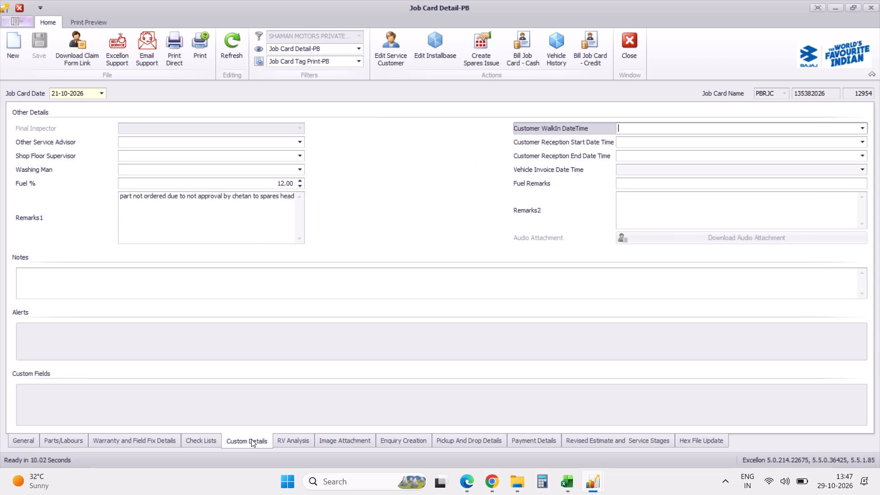
{"action": "left_click", "coordinate": [71, 439]}
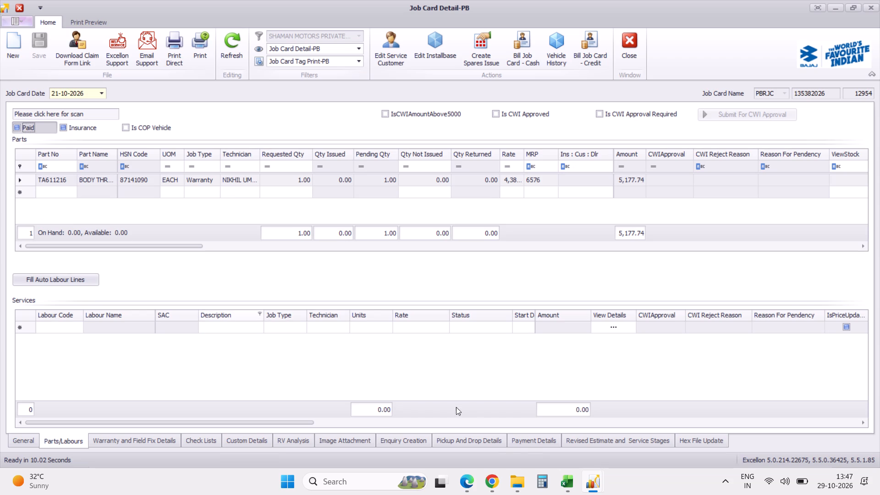
Search the Part Stock Valuation workbook for part 611216, check its availability by branch, and return to the PNA workbook.
{"action": "left_click", "coordinate": [570, 484]}
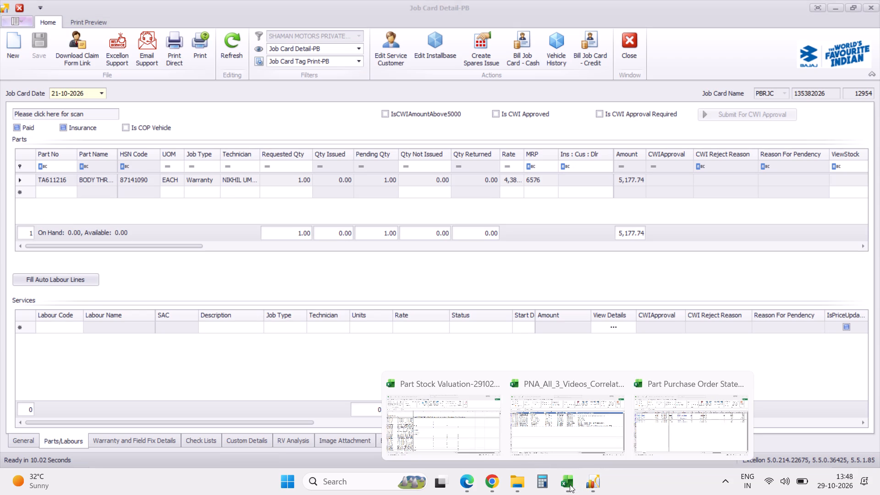
{"action": "left_click", "coordinate": [569, 448]}
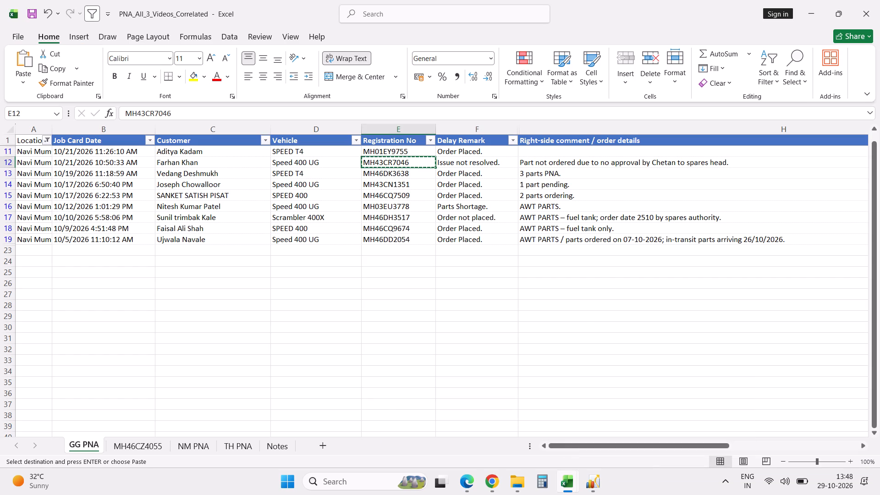
{"action": "key", "text": "alt+Tab"}
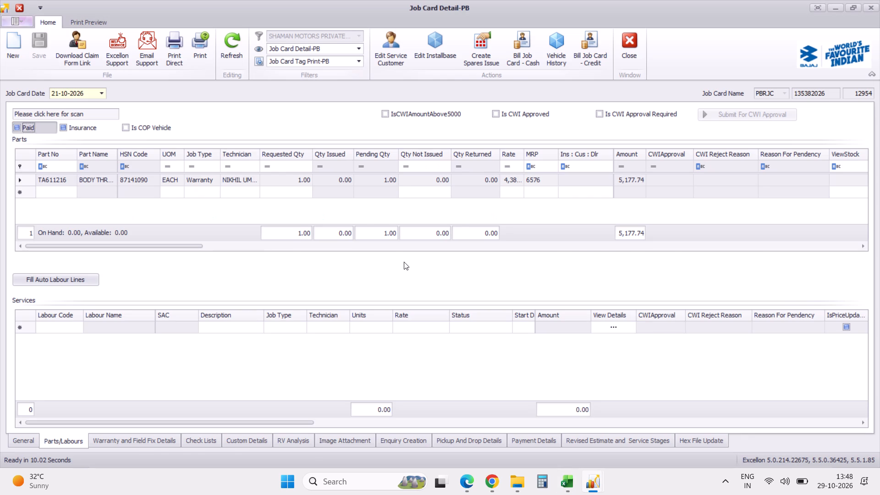
{"action": "key", "text": "alt+Tab"}
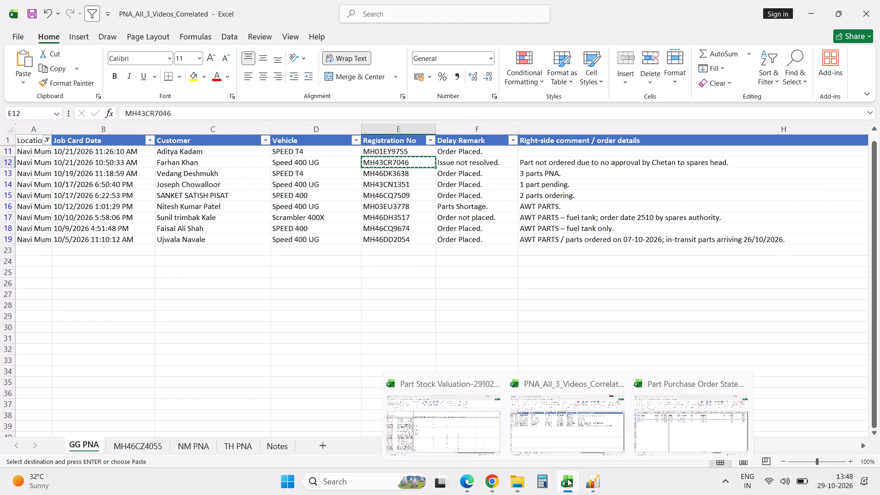
{"action": "left_click", "coordinate": [408, 412]}
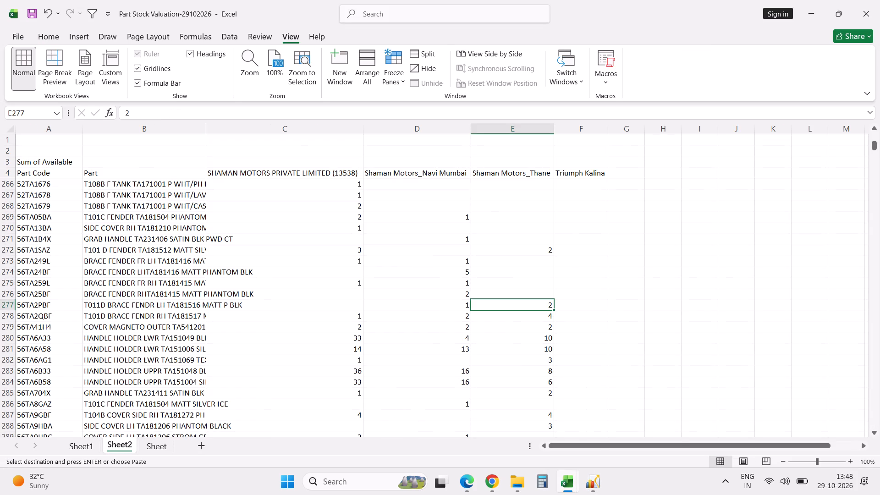
{"action": "key", "text": "ctrl+f"}
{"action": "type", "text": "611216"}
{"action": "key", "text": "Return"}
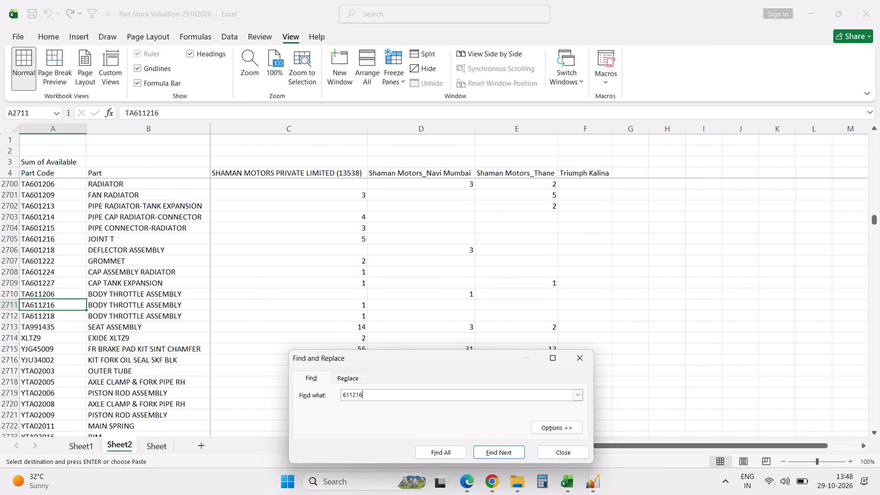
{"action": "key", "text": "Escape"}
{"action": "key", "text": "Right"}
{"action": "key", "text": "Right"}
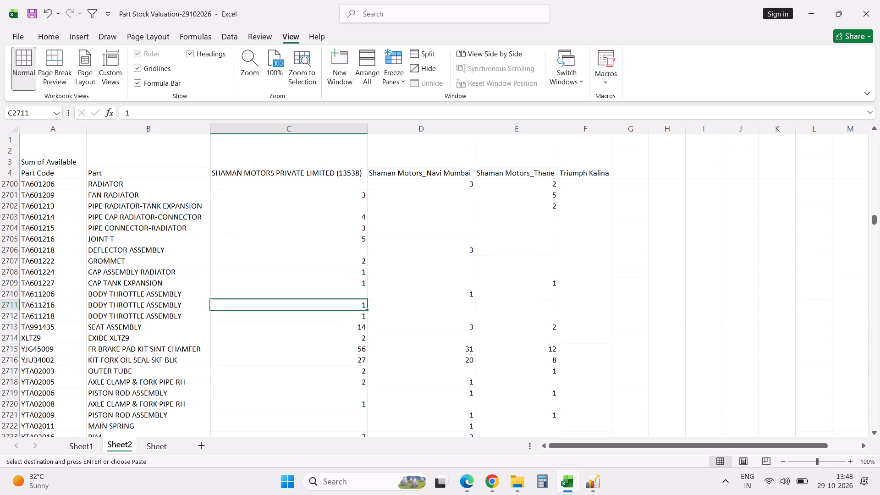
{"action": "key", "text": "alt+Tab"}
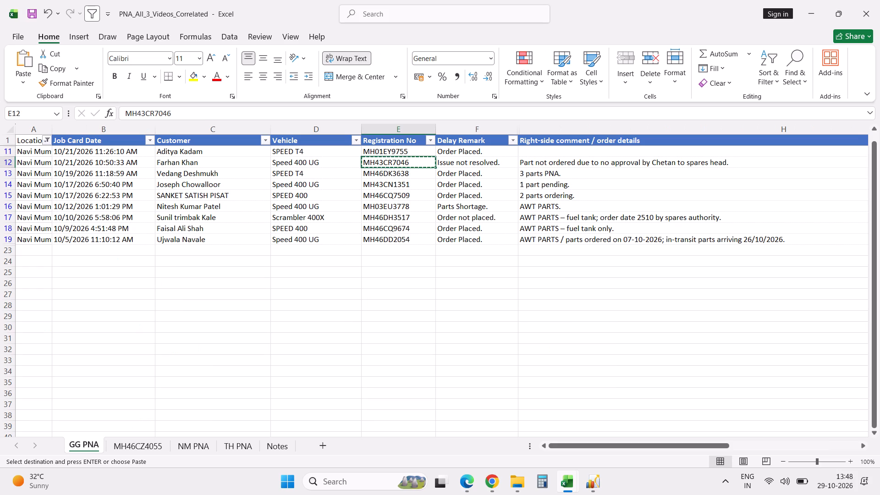